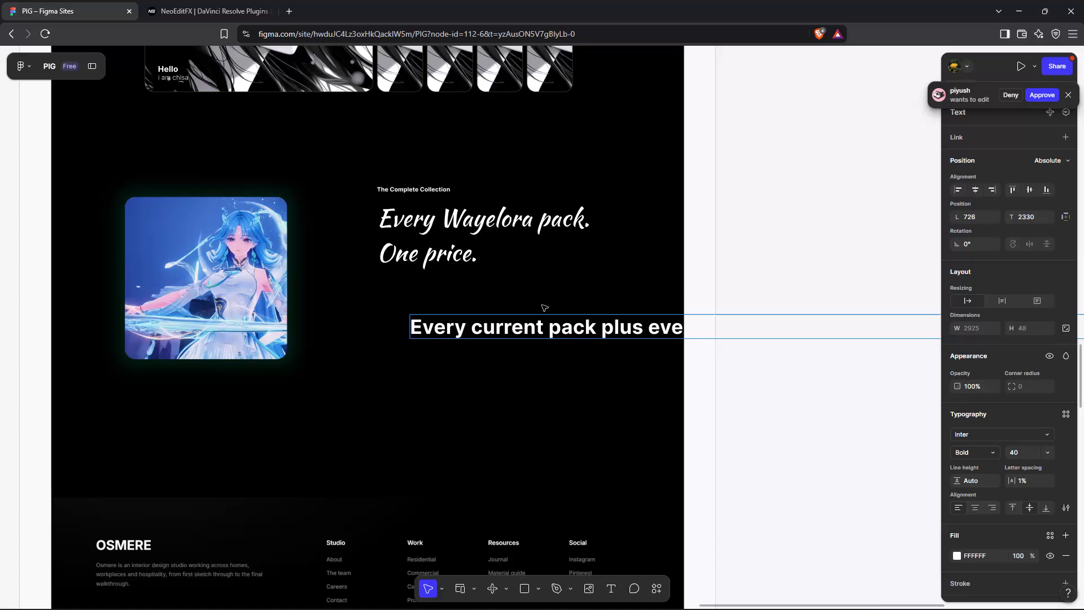
Narrow the text box reading "Every current pack plus every future pack" to about 492 wide so it wraps inside the page.
scroll(812, 282, "left", 14)
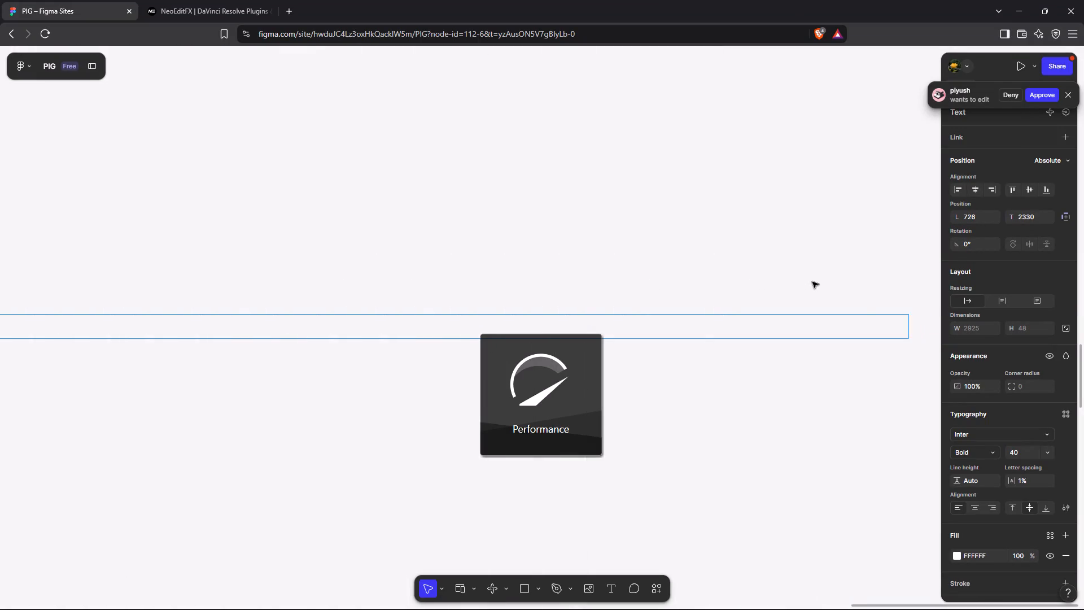
left_click(878, 338)
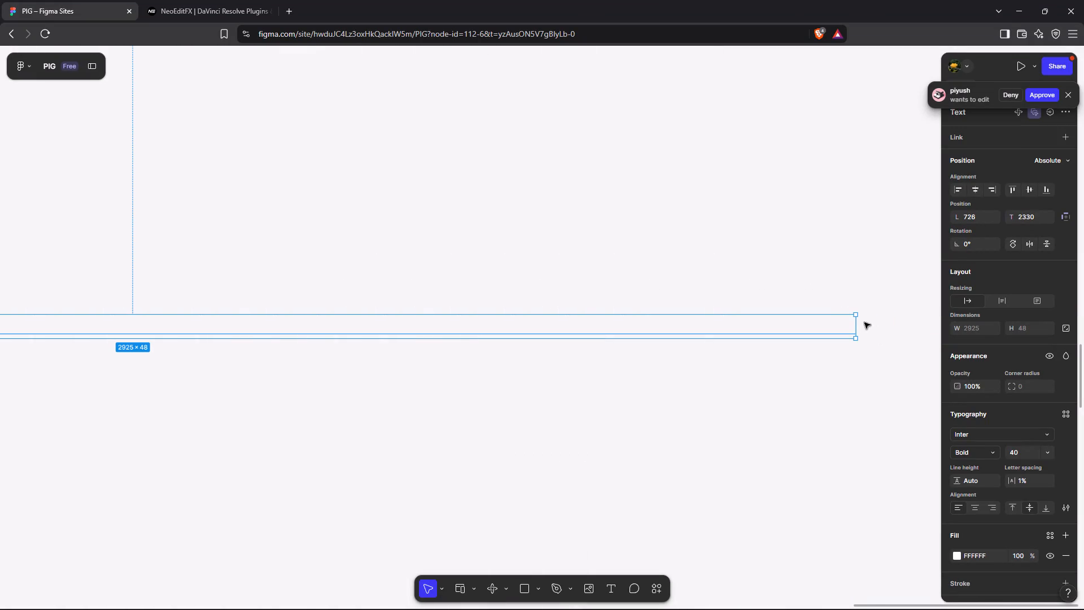
left_click_drag(856, 325, 351, 337)
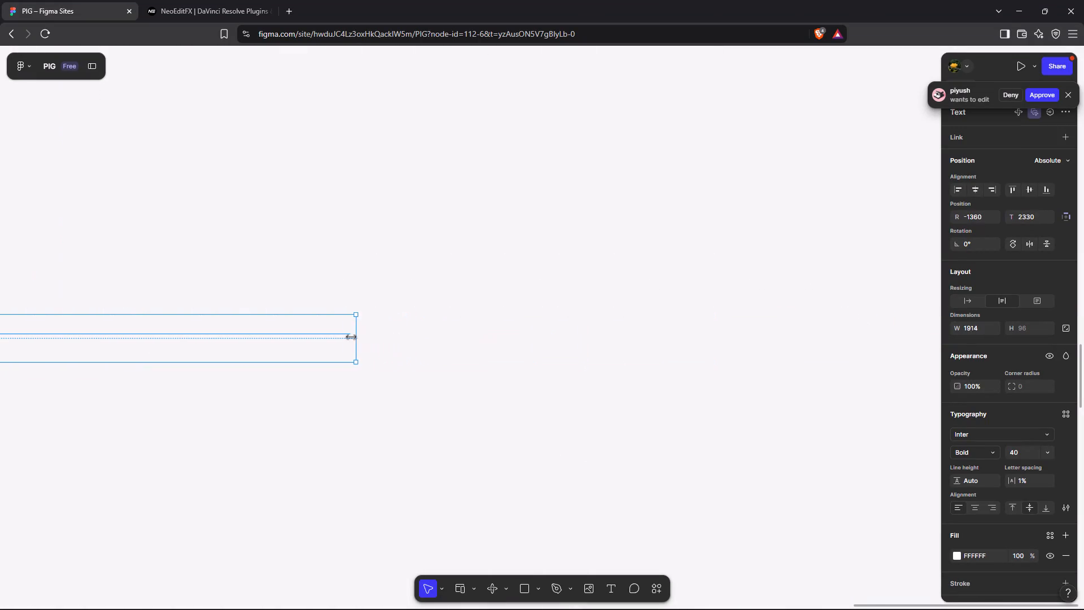
left_click_drag(351, 337, 164, 337)
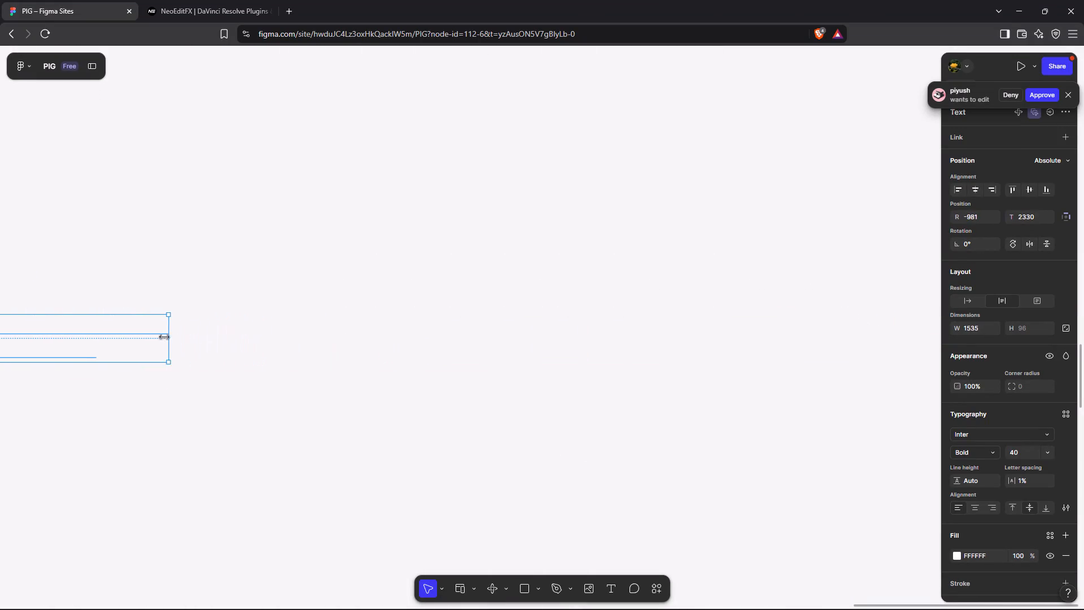
left_click_drag(164, 337, 0, 337)
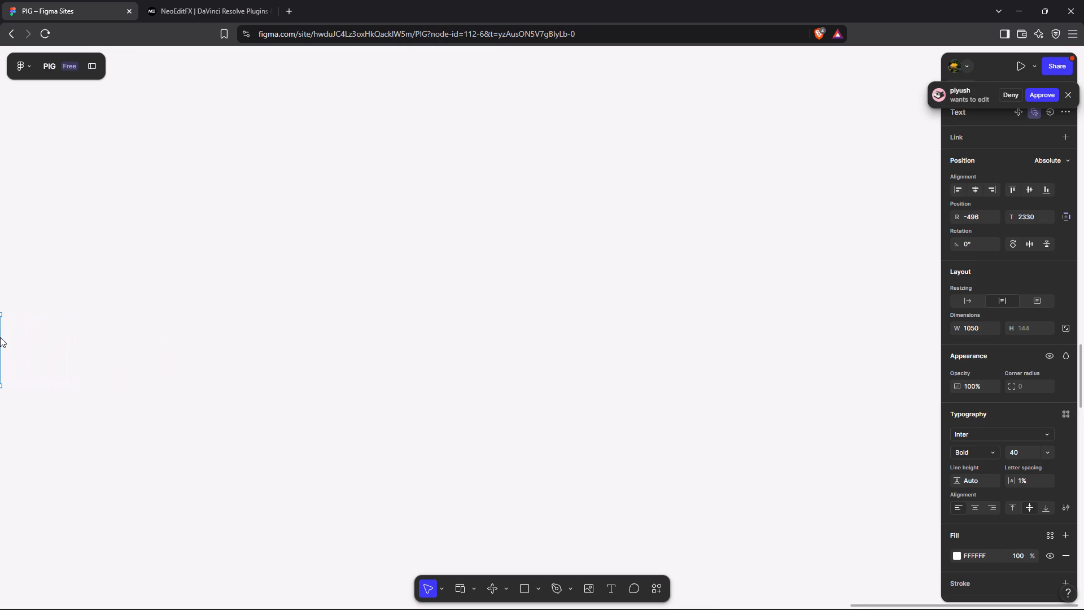
scroll(0, 337, "right", 7)
scroll(150, 356, "right", 5)
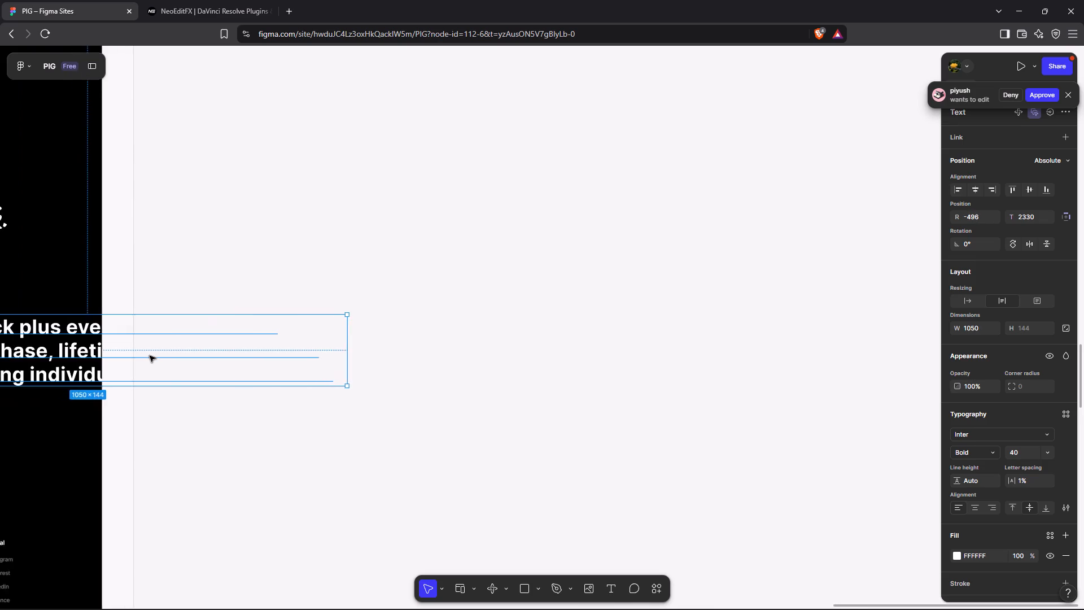
scroll(150, 356, "right", 5)
scroll(150, 356, "left", 1)
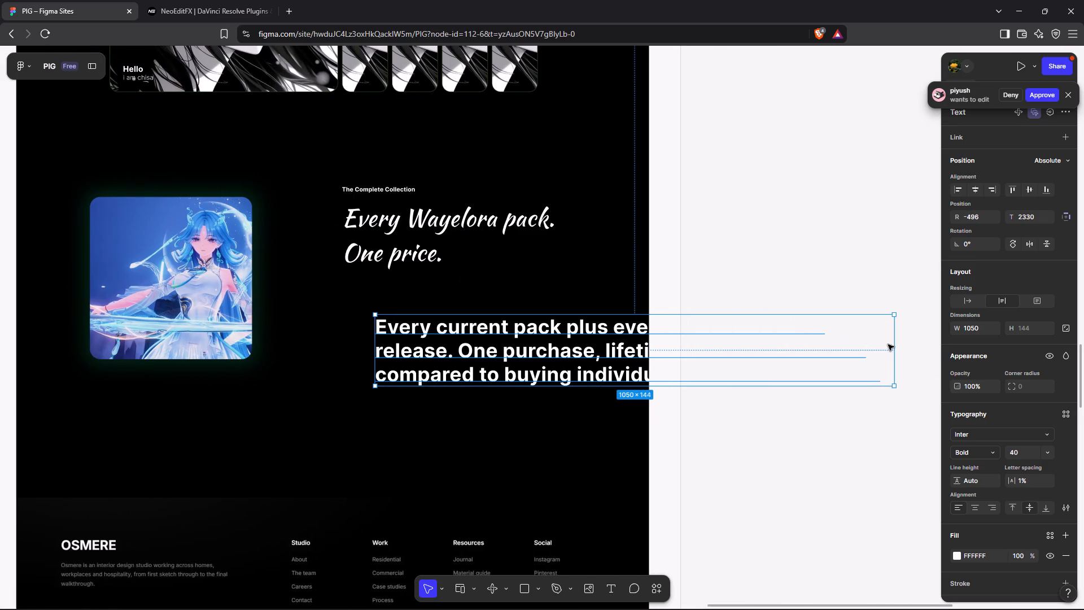
left_click_drag(894, 350, 578, 338)
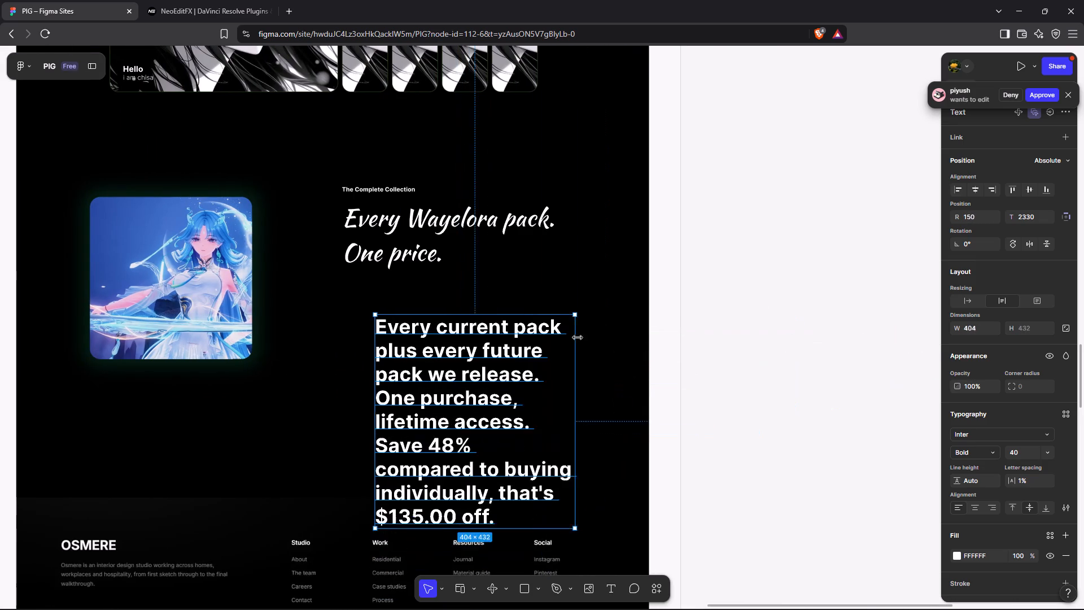
left_click_drag(578, 338, 618, 353)
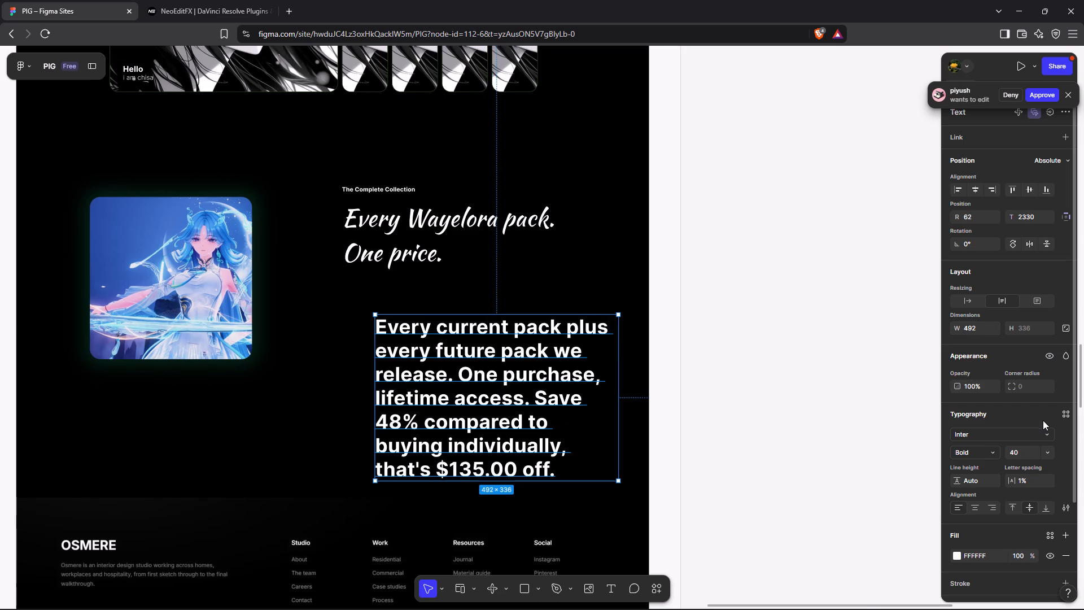
Set the bundle description paragraph to font size 15 and Light weight.
left_click(1048, 450)
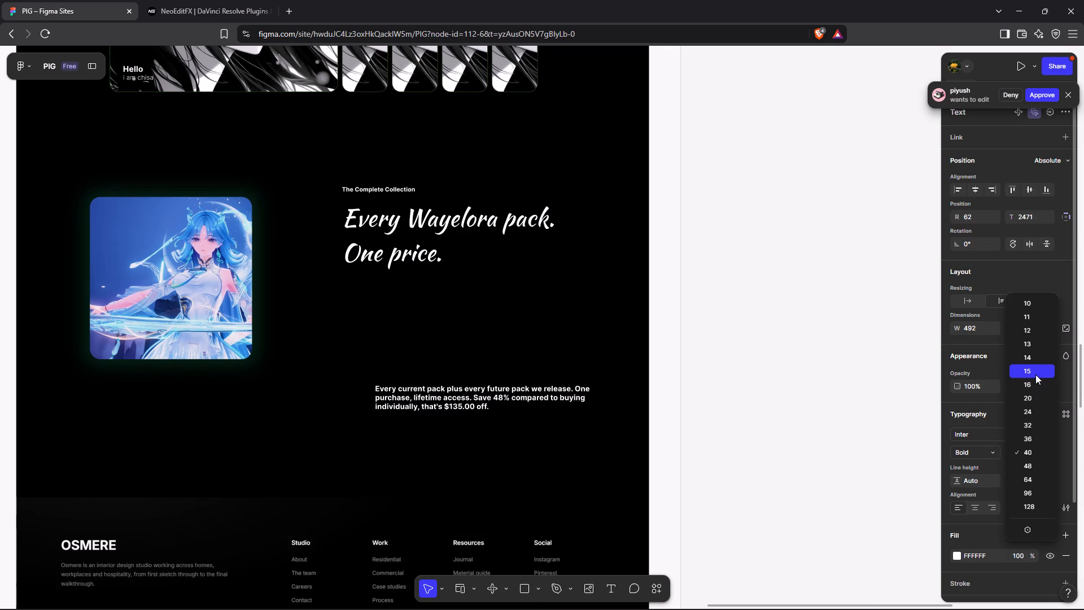
left_click(1035, 374)
left_click(993, 450)
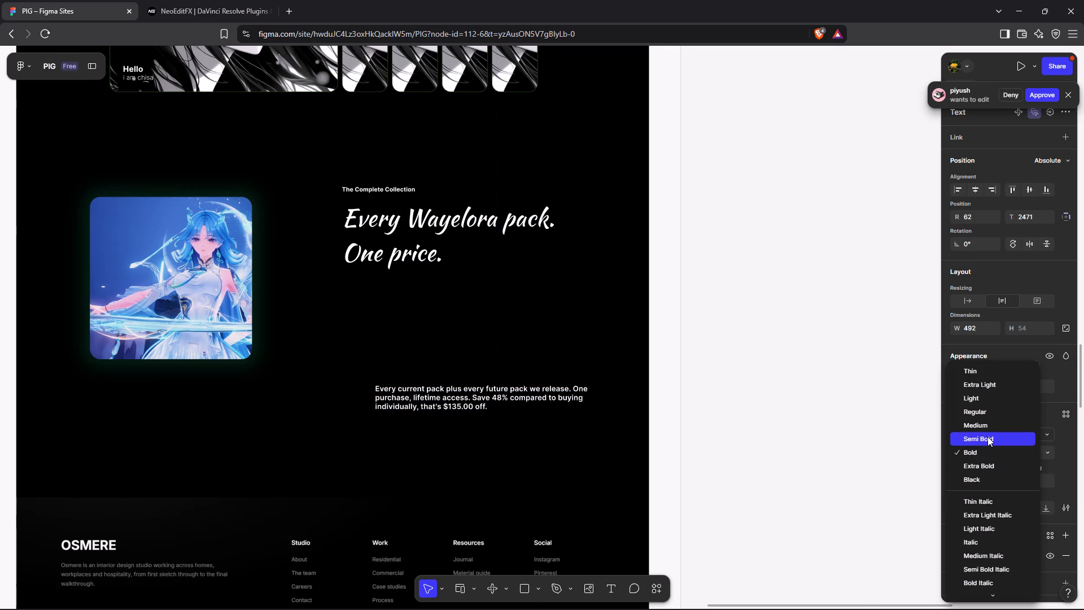
left_click(987, 399)
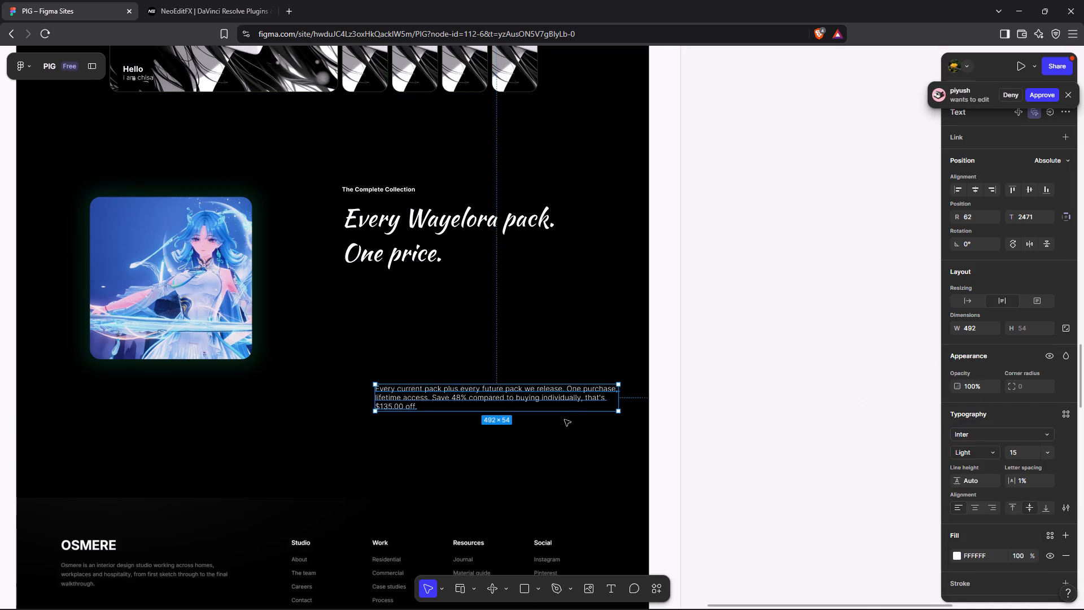
Narrow the description paragraph's text box to about 398 wide.
left_click(568, 416)
left_click(605, 392)
left_click_drag(618, 402, 571, 399)
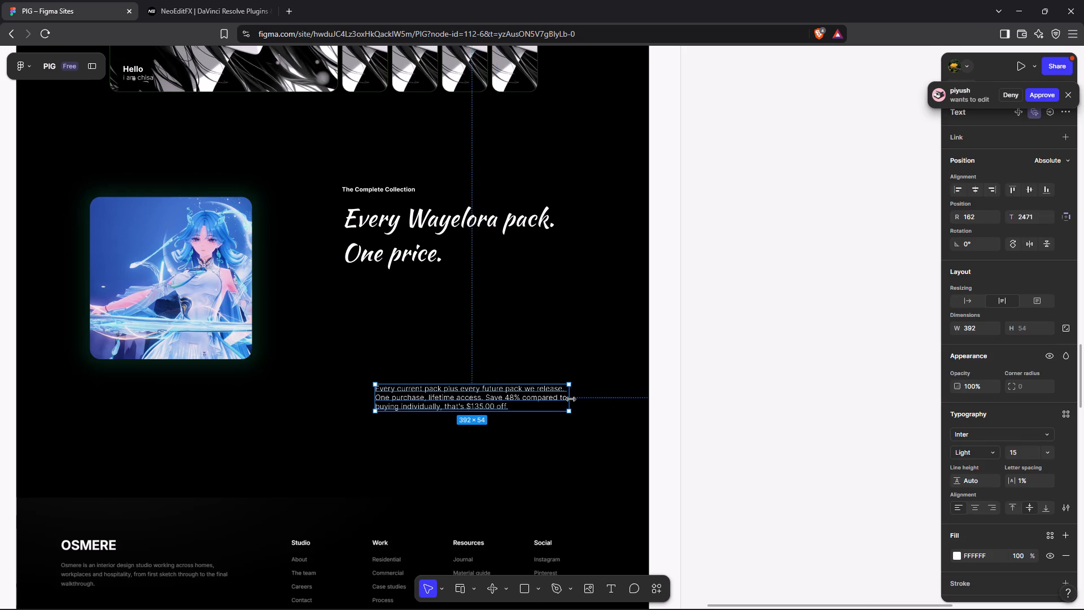
left_click_drag(571, 399, 572, 400)
Move the description paragraph directly beneath the "One price." heading, about 2263 from the top, and compare with the NeoEditFX reference page.
left_click_drag(502, 402, 460, 313)
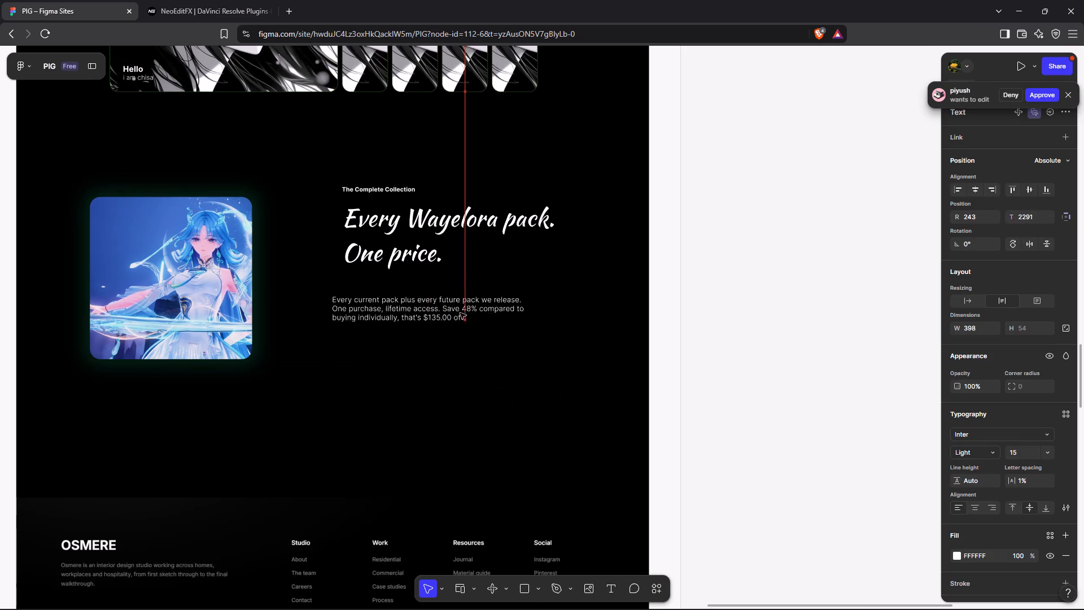
left_click_drag(460, 313, 465, 308)
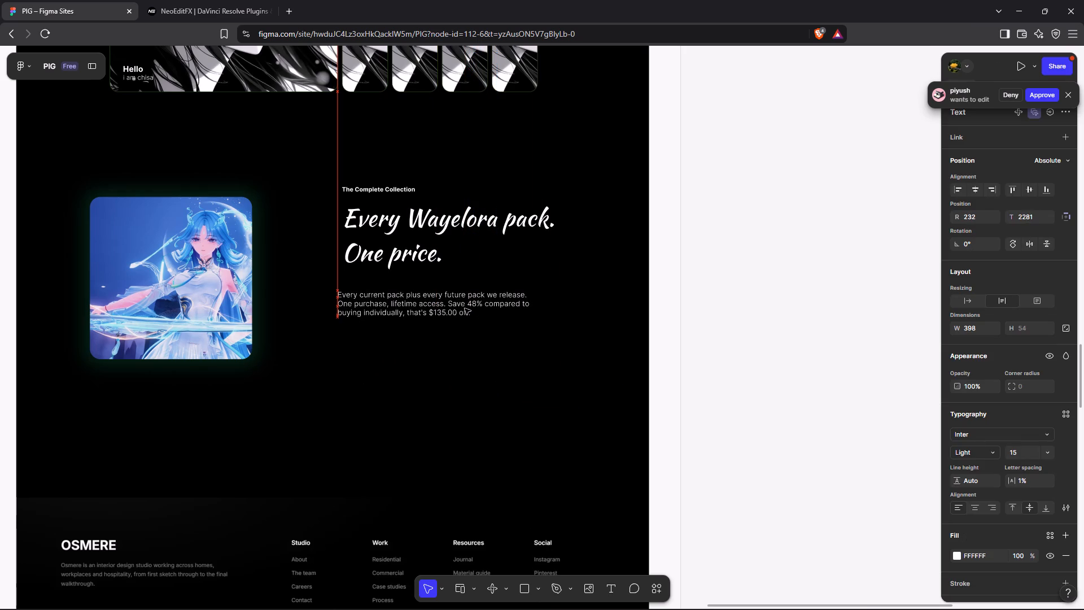
left_click_drag(465, 308, 464, 298)
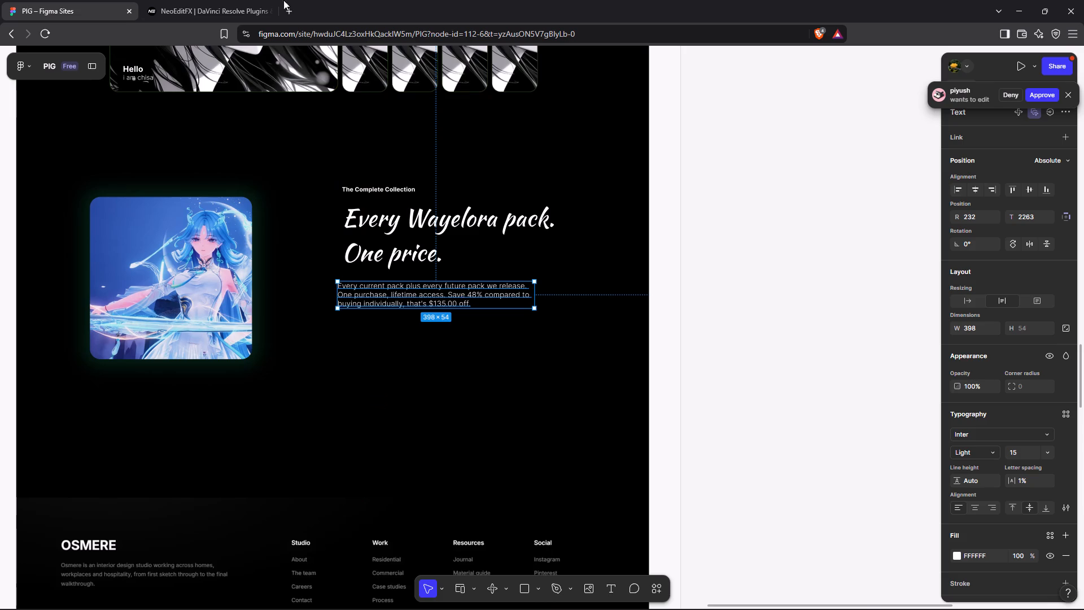
left_click(203, 0)
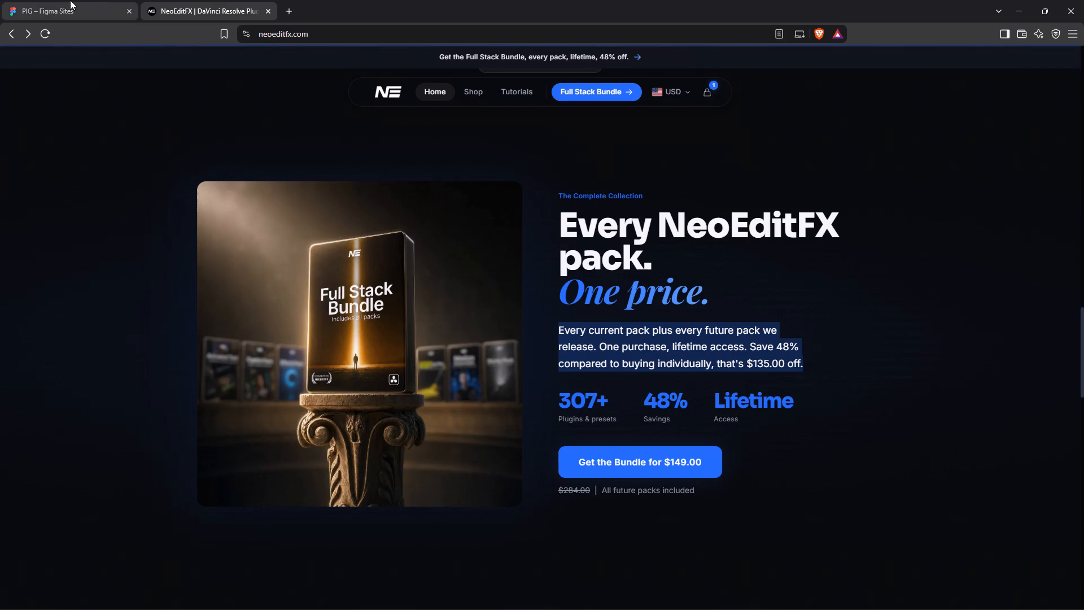
left_click(70, 0)
left_click(731, 369)
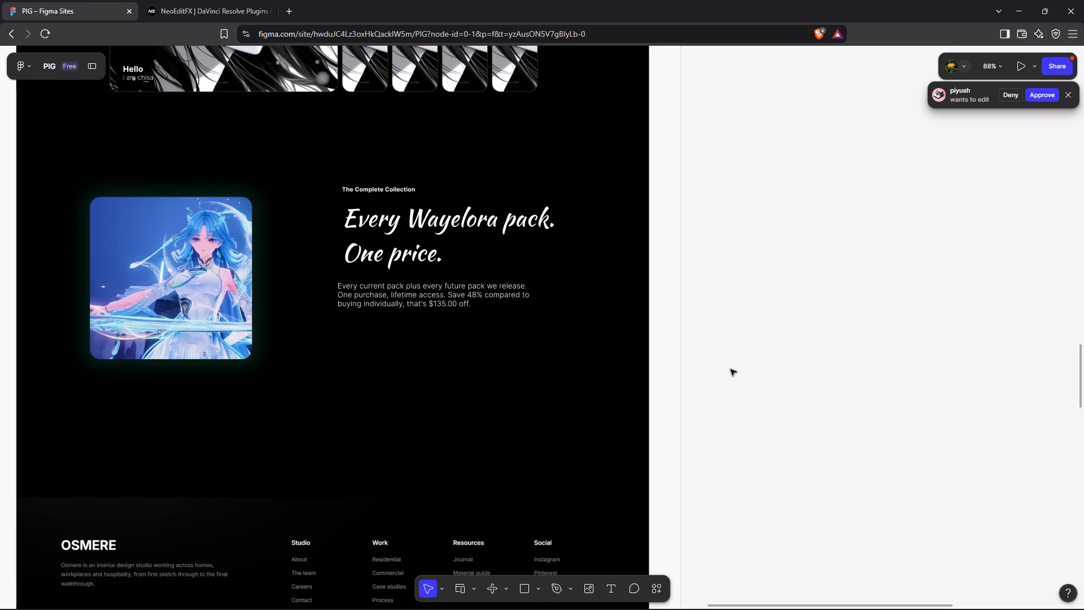
Fine-tune the description paragraph to about 2256 from the top, aligning its left edge with the "The Complete Collection" label.
left_click(444, 302)
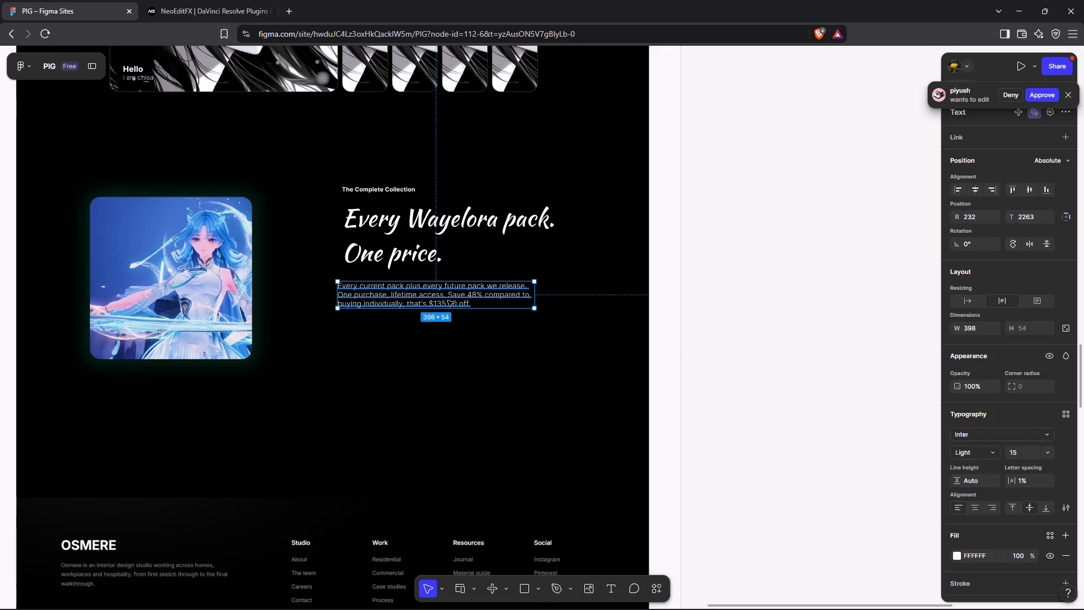
left_click_drag(448, 299, 448, 294)
left_click(743, 308)
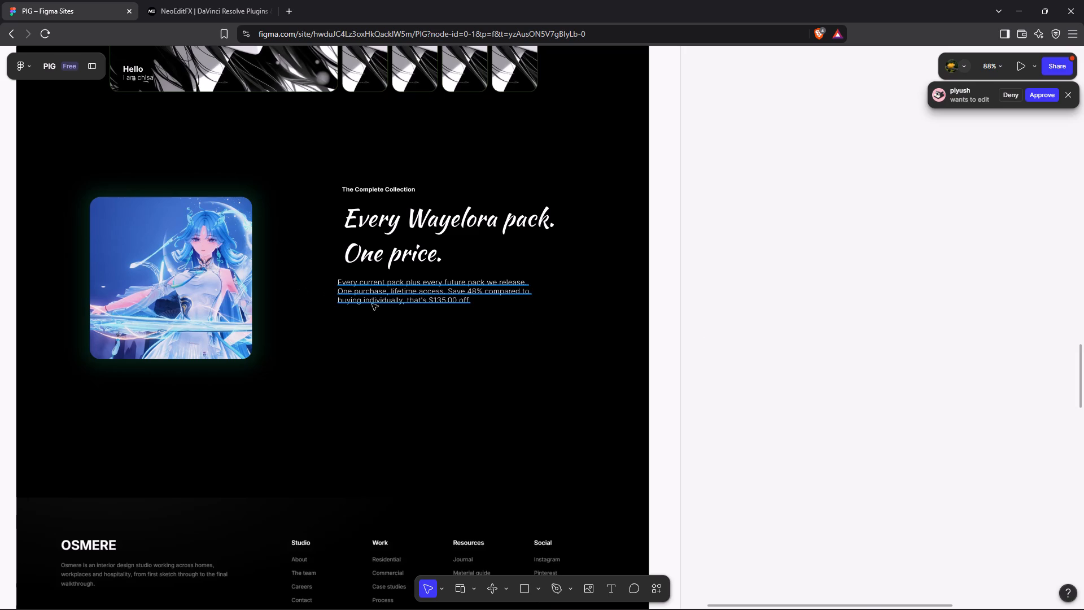
left_click(416, 293)
left_click_drag(416, 293, 723, 306)
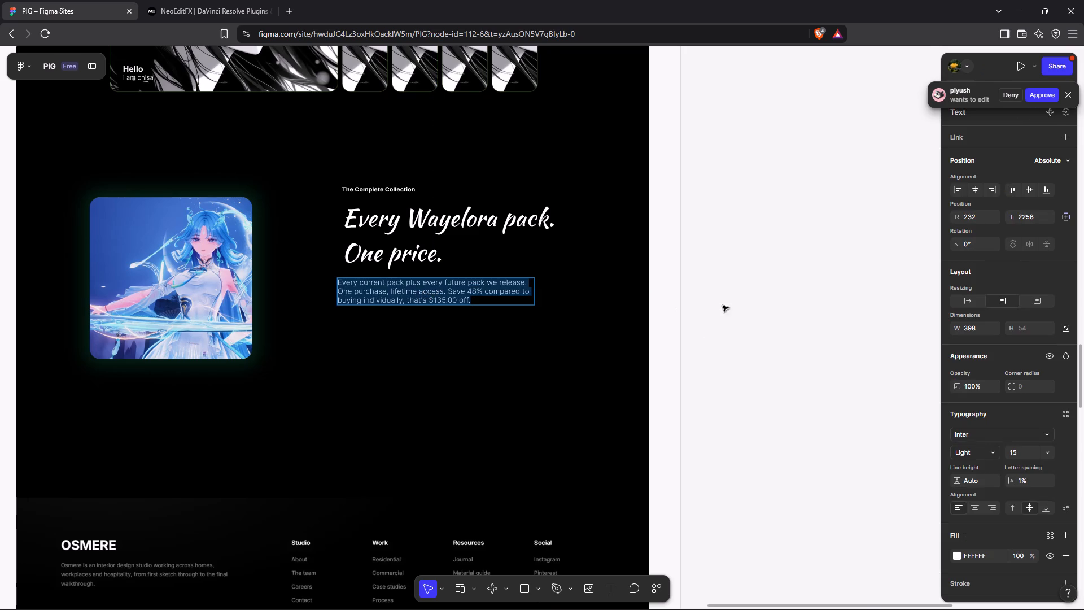
left_click_drag(723, 306, 726, 304)
left_click(726, 304)
left_click(417, 294)
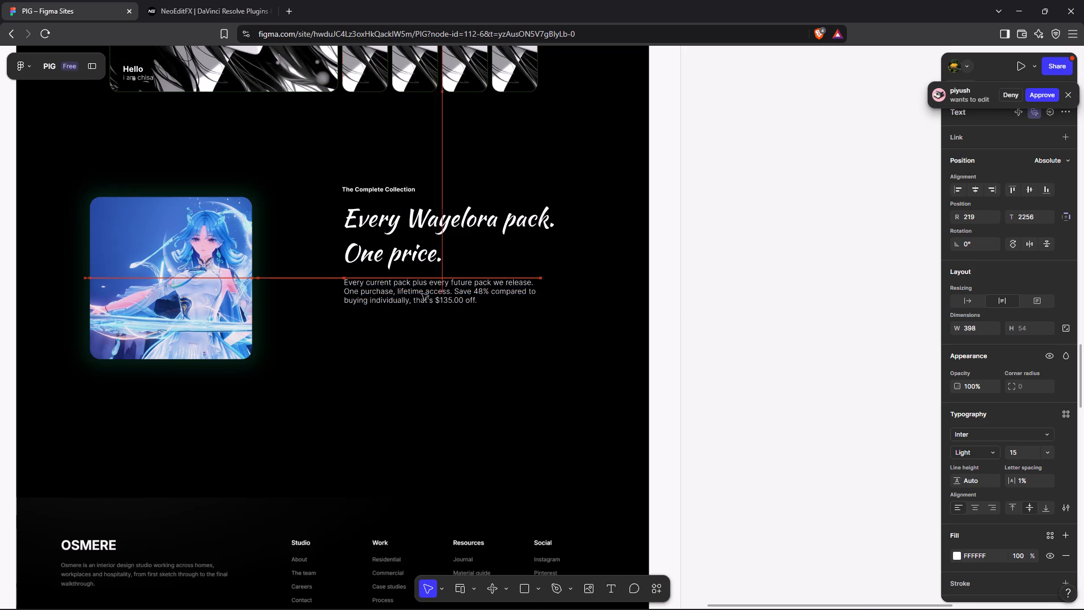
left_click(737, 334)
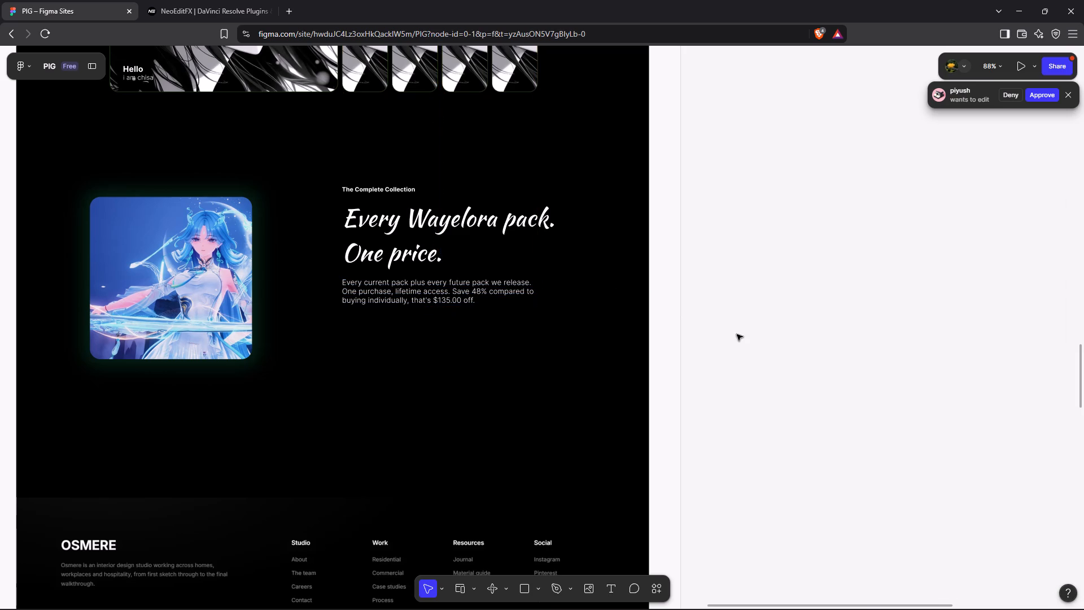
On the NeoEditFX page, copy the three bundle statistics with captions, from "307+ Plugins & presets" through "Lifetime Access".
left_click(198, 0)
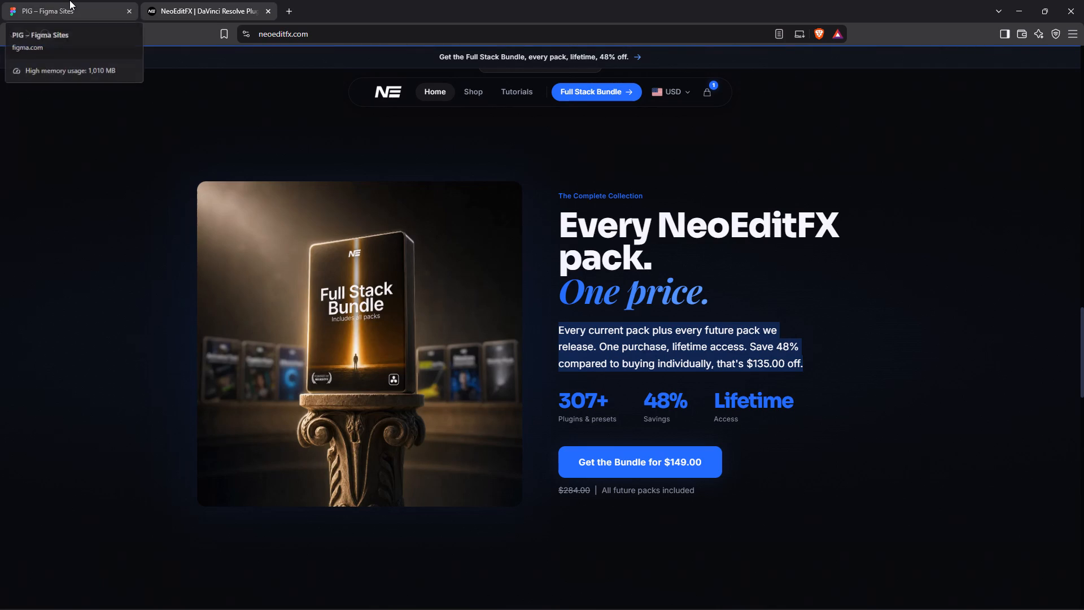
left_click_drag(557, 401, 642, 415)
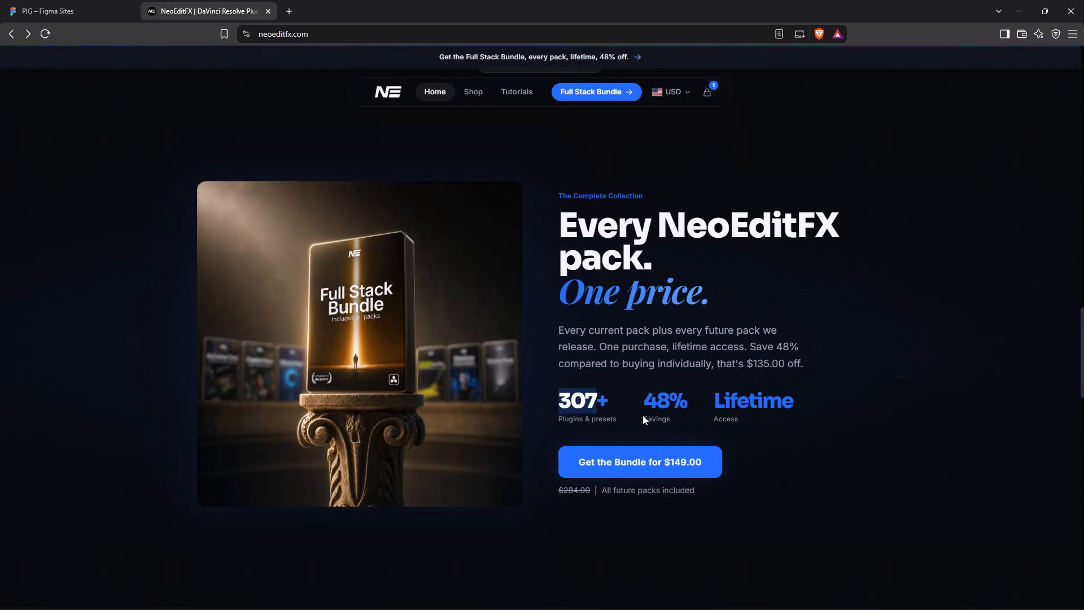
left_click_drag(642, 415, 764, 420)
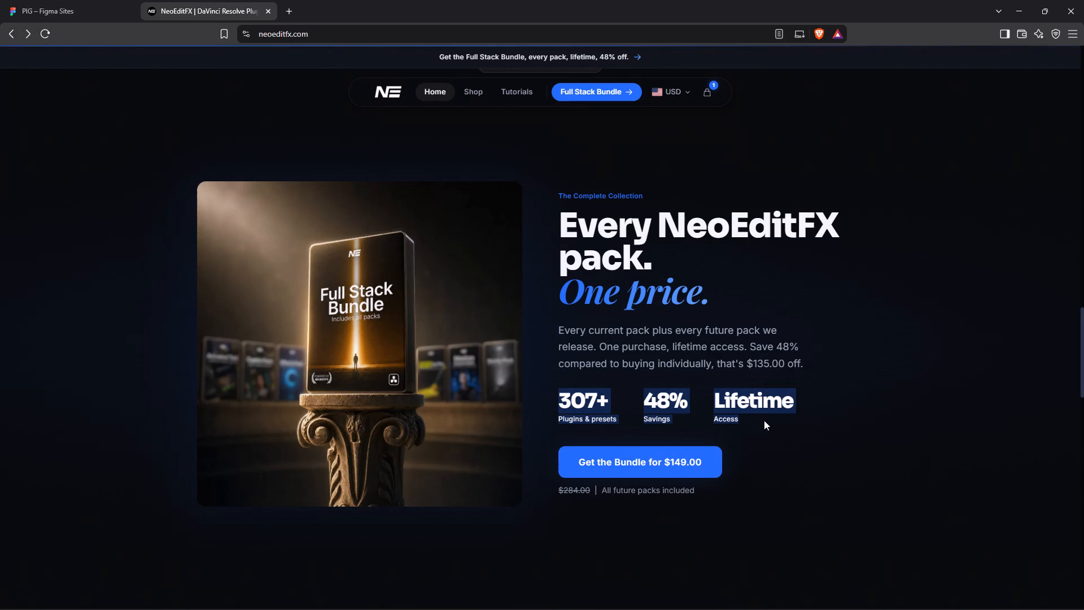
left_click(764, 420)
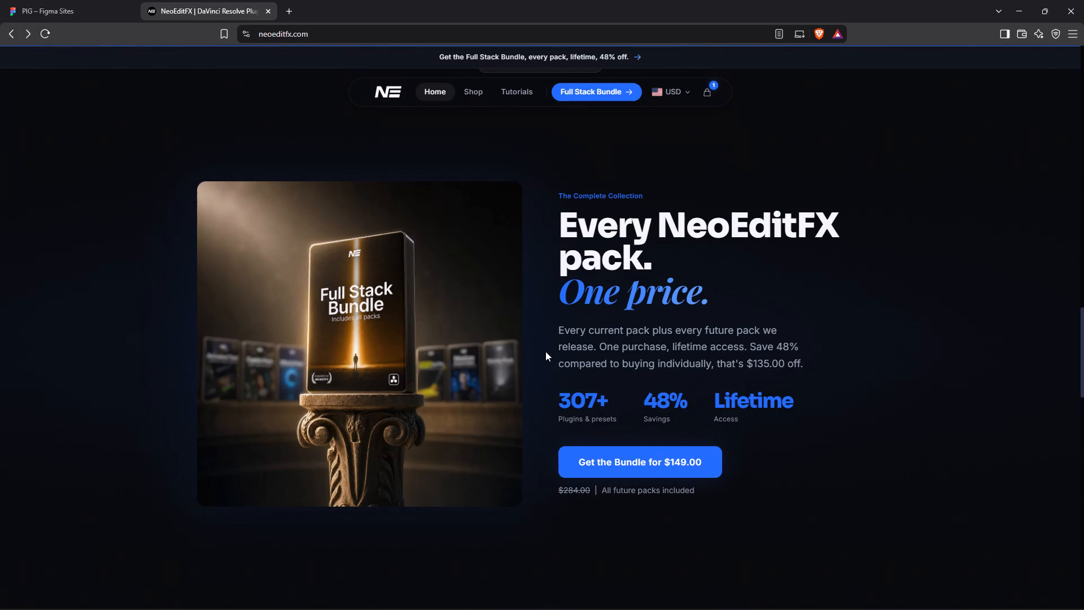
left_click_drag(559, 396, 766, 418)
key("ctrl+c")
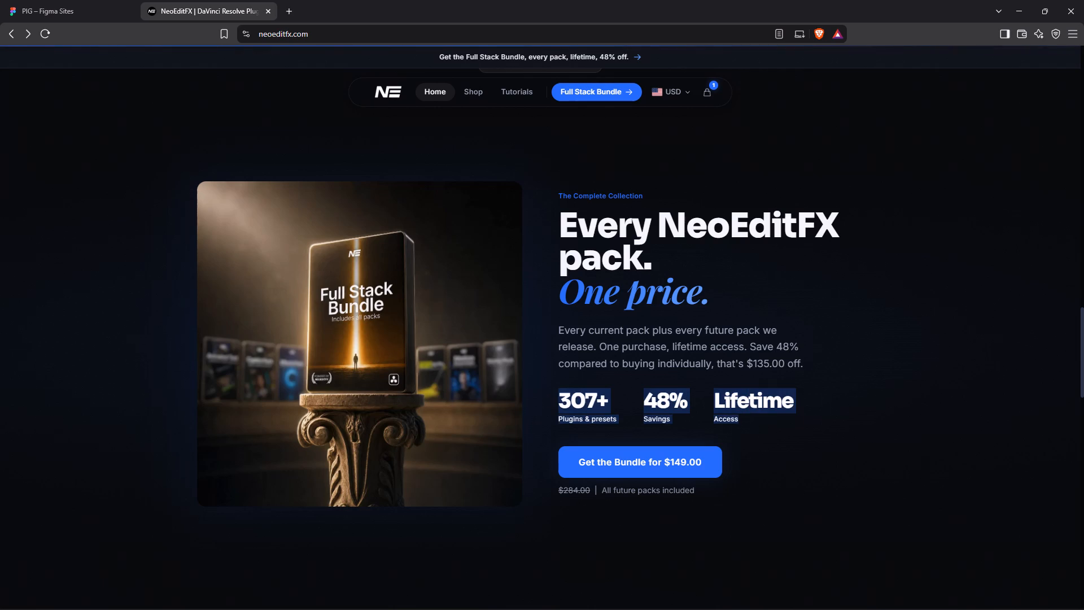
Back in the Figma site, paste the copied statistics as a new text layer below the description paragraph.
left_click(75, 0)
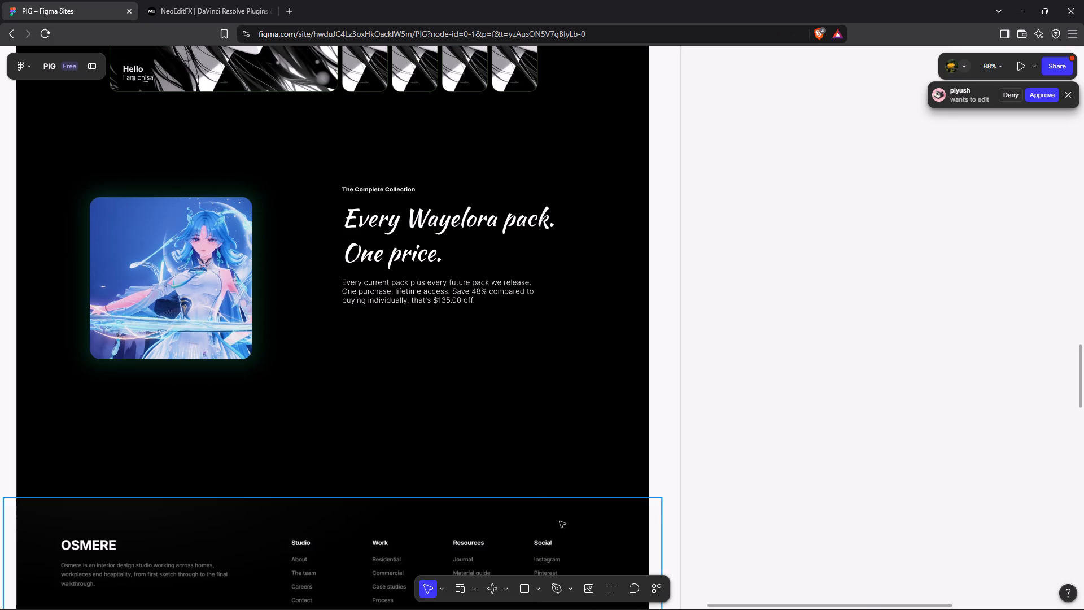
left_click(606, 593)
left_click(356, 345)
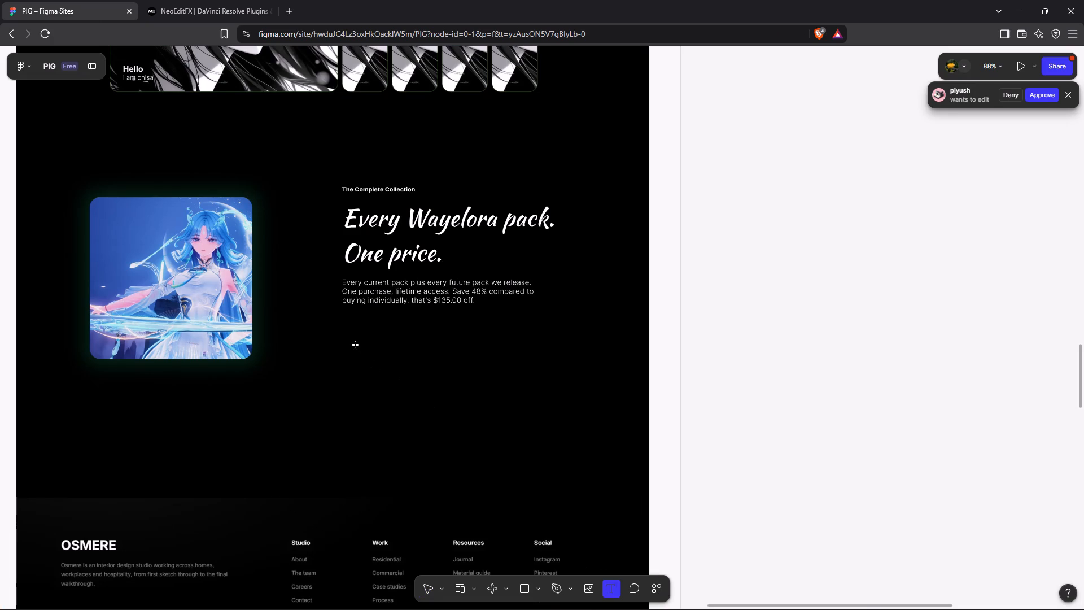
key("ctrl+v")
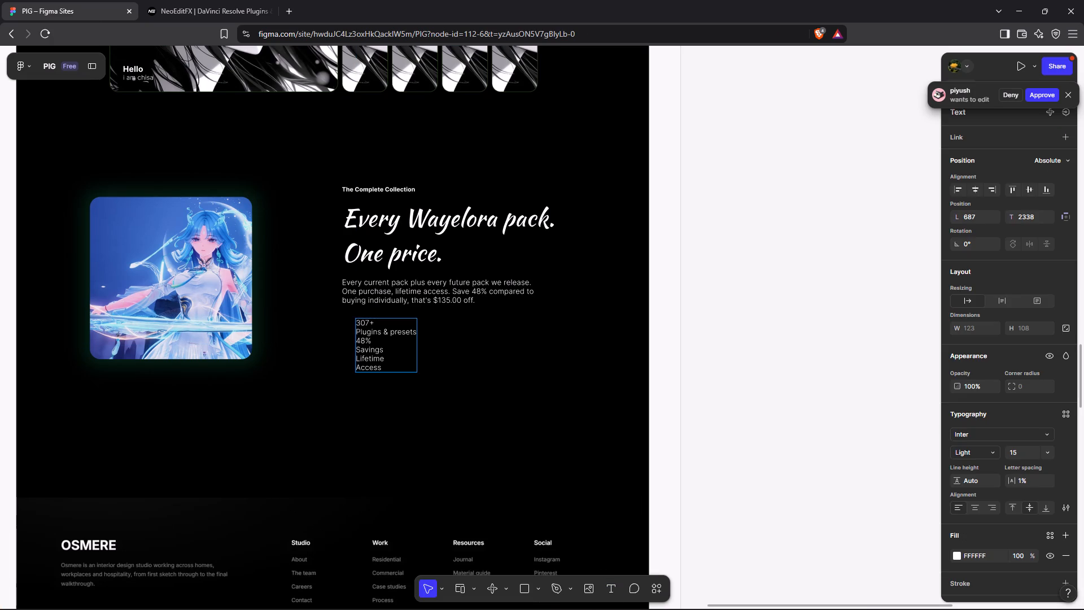
Widen the pasted statistics text box to about 241.
left_click_drag(692, 377, 422, 345)
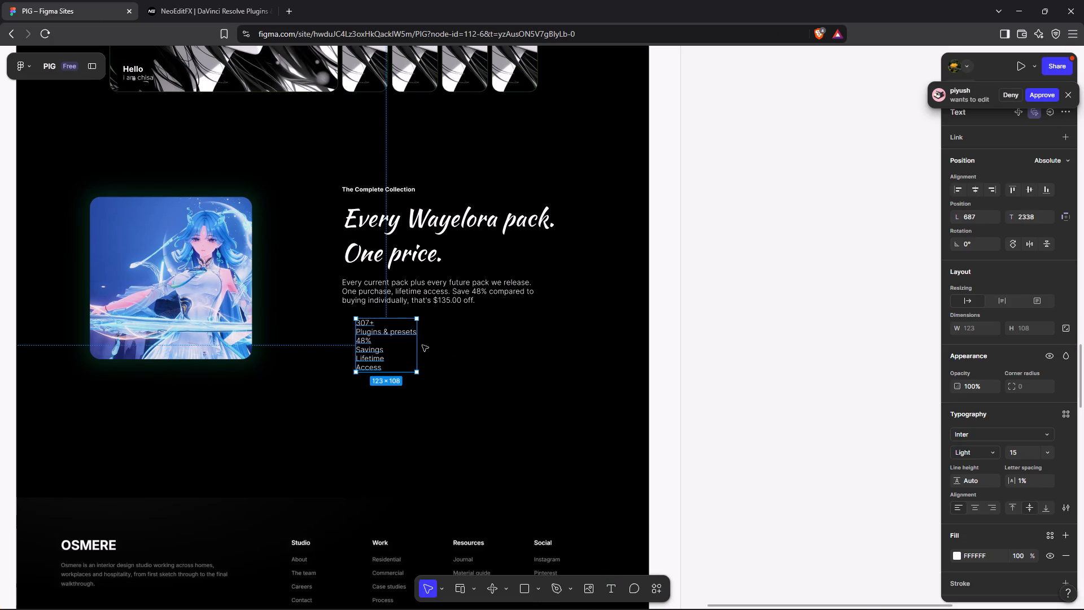
left_click_drag(422, 345, 416, 342)
left_click_drag(416, 342, 482, 342)
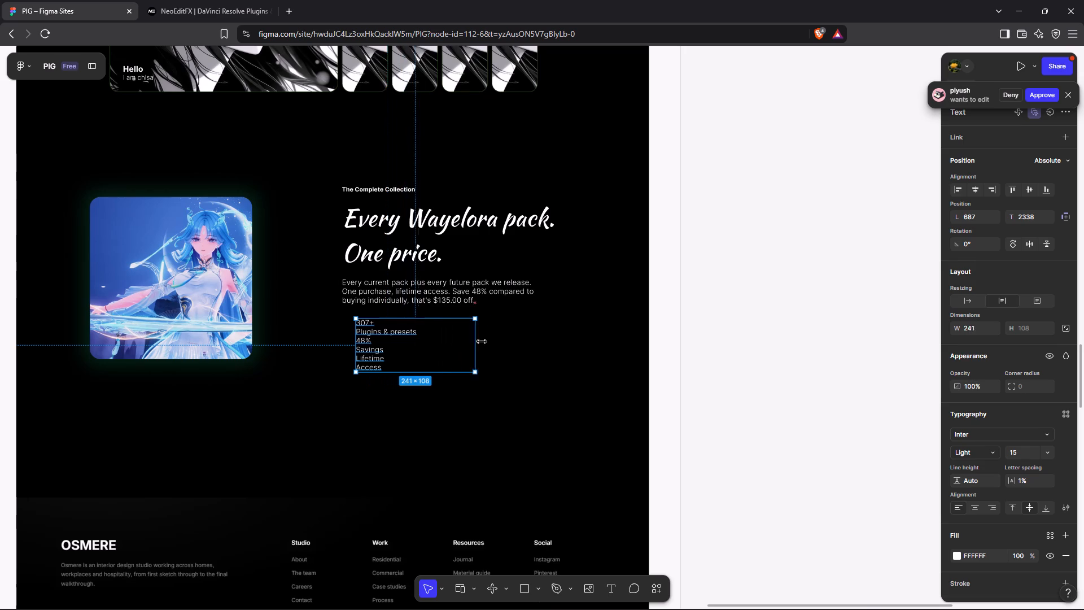
Resize the pasted statistics text box to about 370 wide and 156 high.
left_click_drag(482, 342, 541, 338)
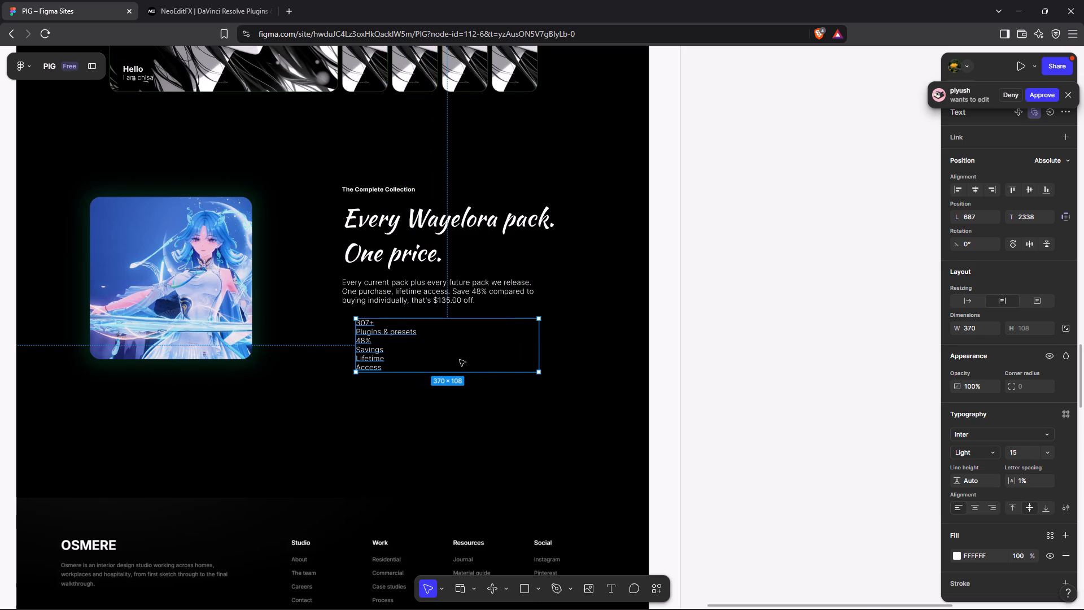
left_click_drag(453, 373, 449, 352)
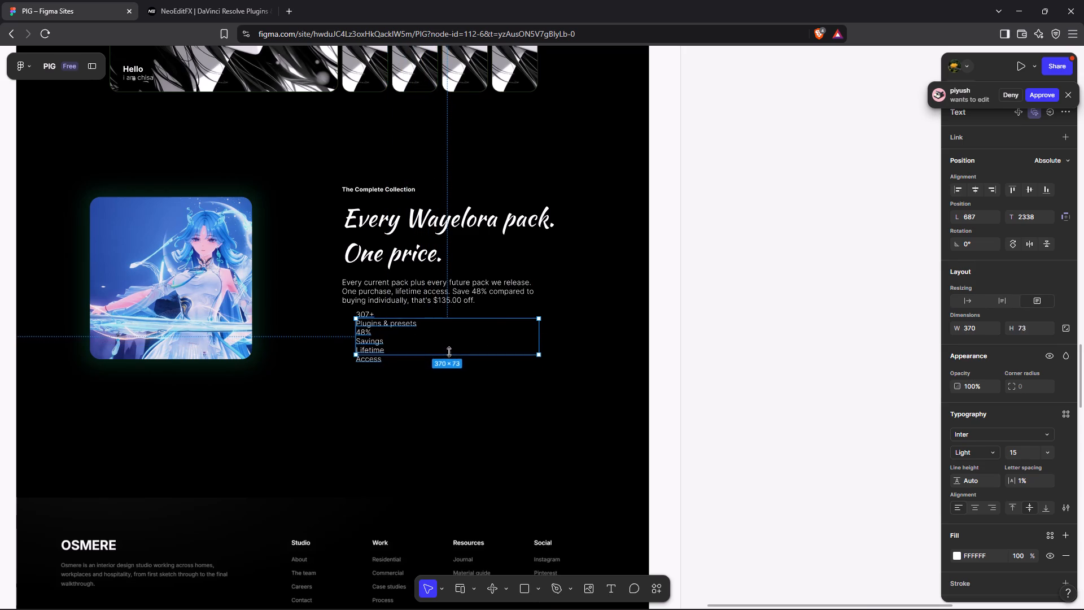
left_click_drag(449, 352, 445, 396)
left_click(430, 374)
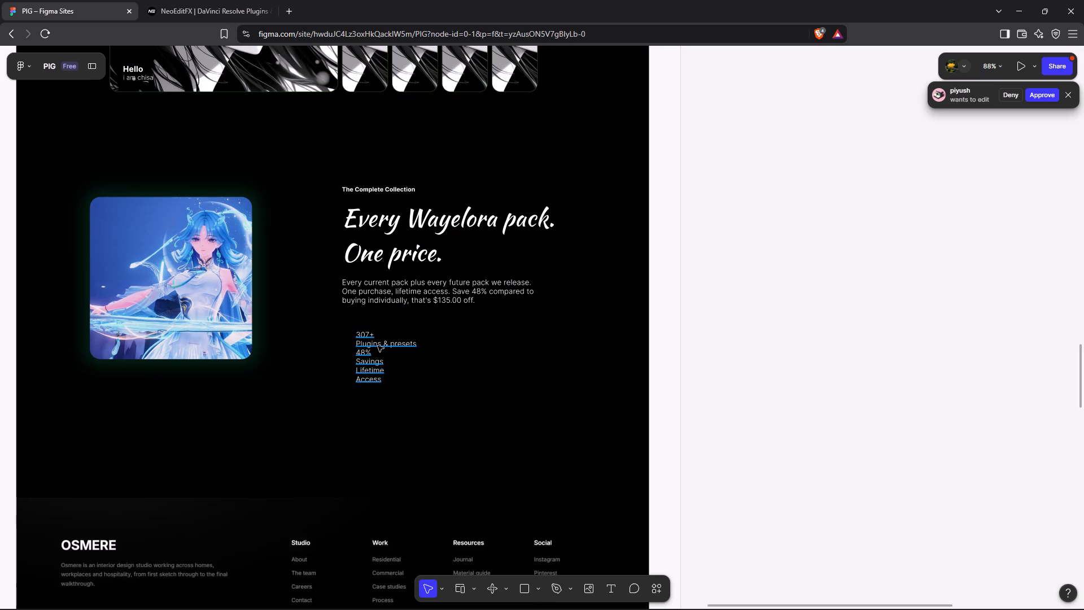
Move the pasted statistics text below the character image, to about 366 from the left and 2456 from the top.
left_click_drag(378, 346, 220, 404)
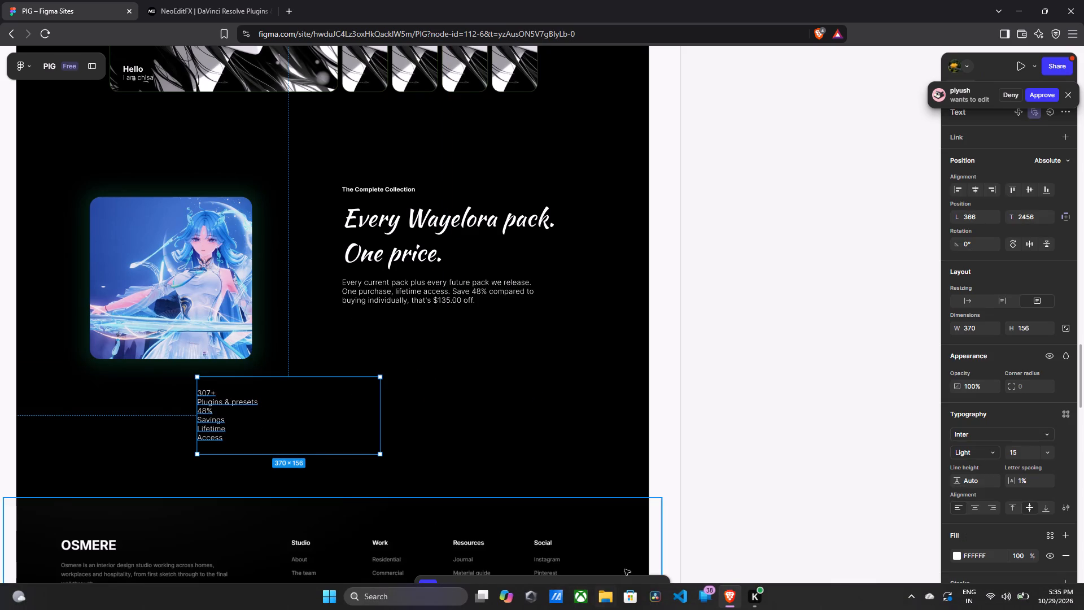
left_click(735, 496)
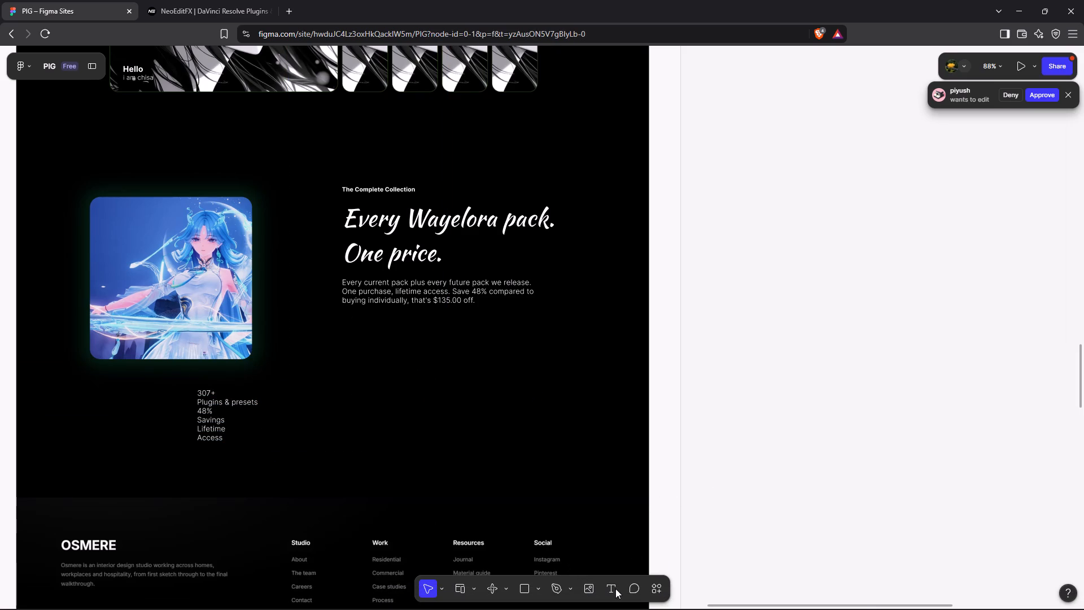
Add a new text layer below the description paragraph reading "5+" with "Reels" on a second line.
left_click(615, 589)
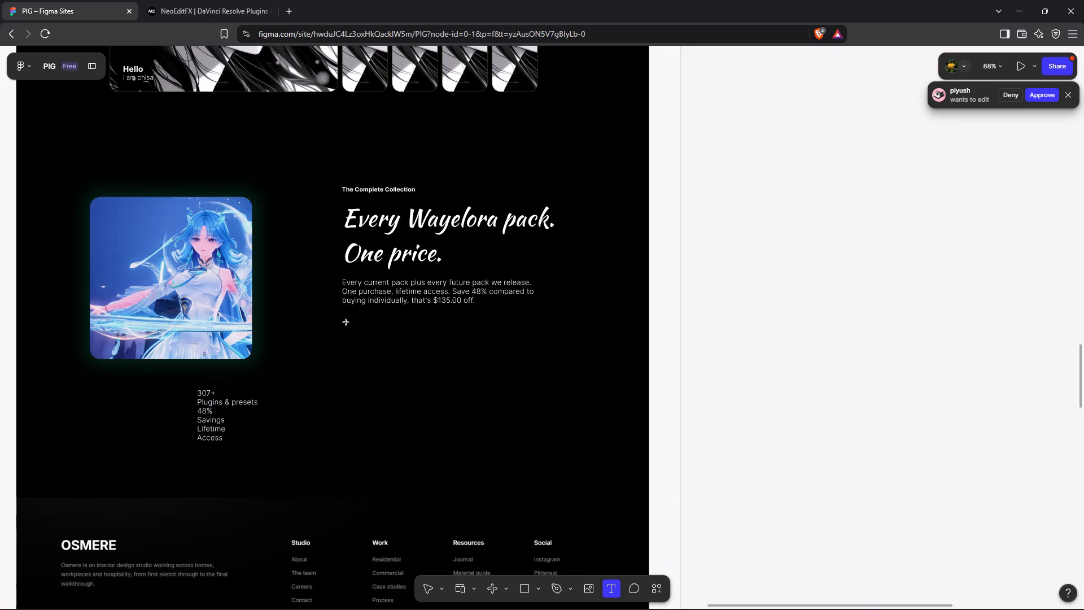
left_click(346, 323)
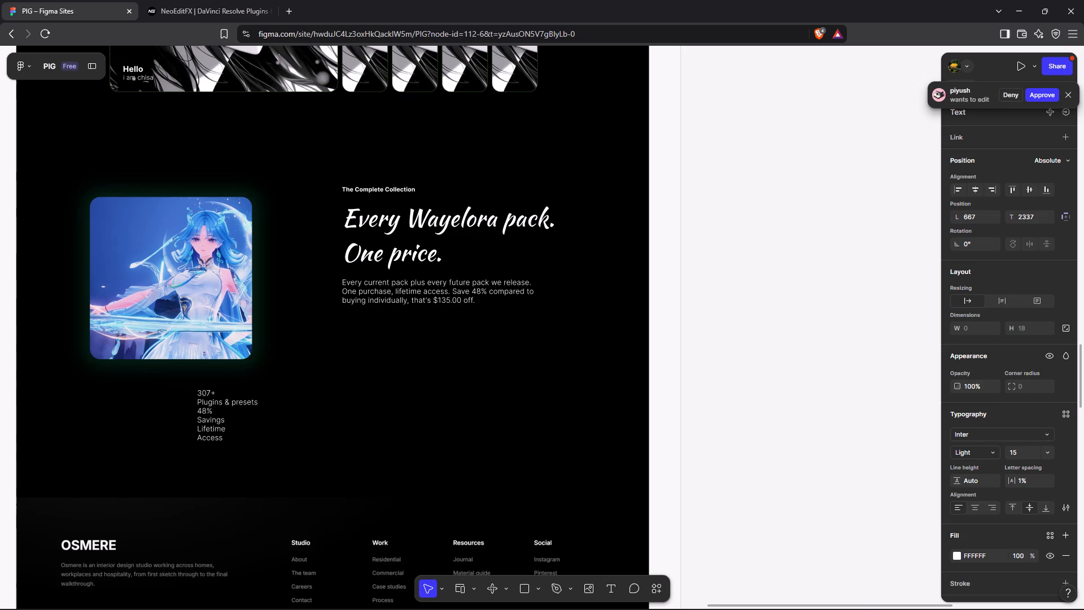
key("5")
type("+")
key("space")
key("shift+Return")
type("REELS")
key("BackSpace")
key("BackSpace")
key("BackSpace")
key("BackSpace")
type("eels")
key("space")
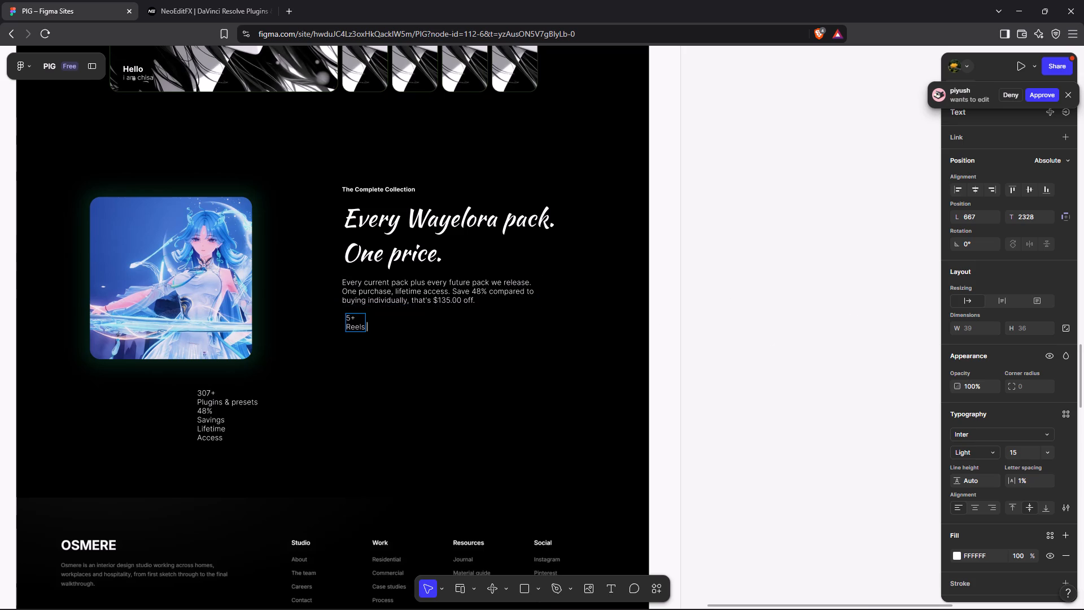
left_click(355, 318)
left_click(759, 341)
left_click(759, 341)
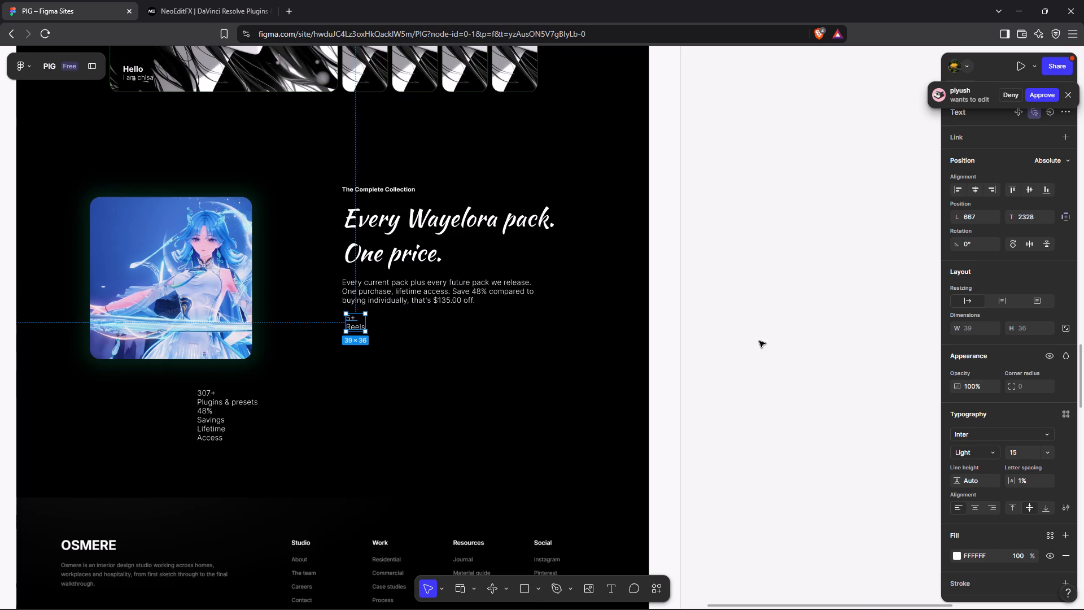
Nudge the "5+ Reels" text to about 663 from the left and 2330 from the top.
left_click(356, 319)
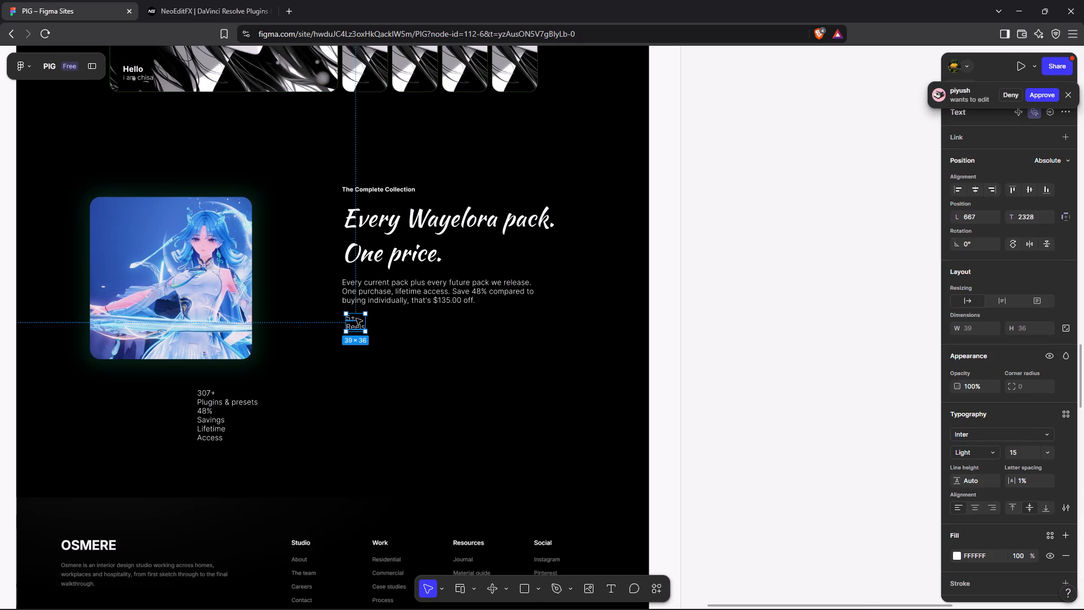
scroll(443, 328, "right", 2)
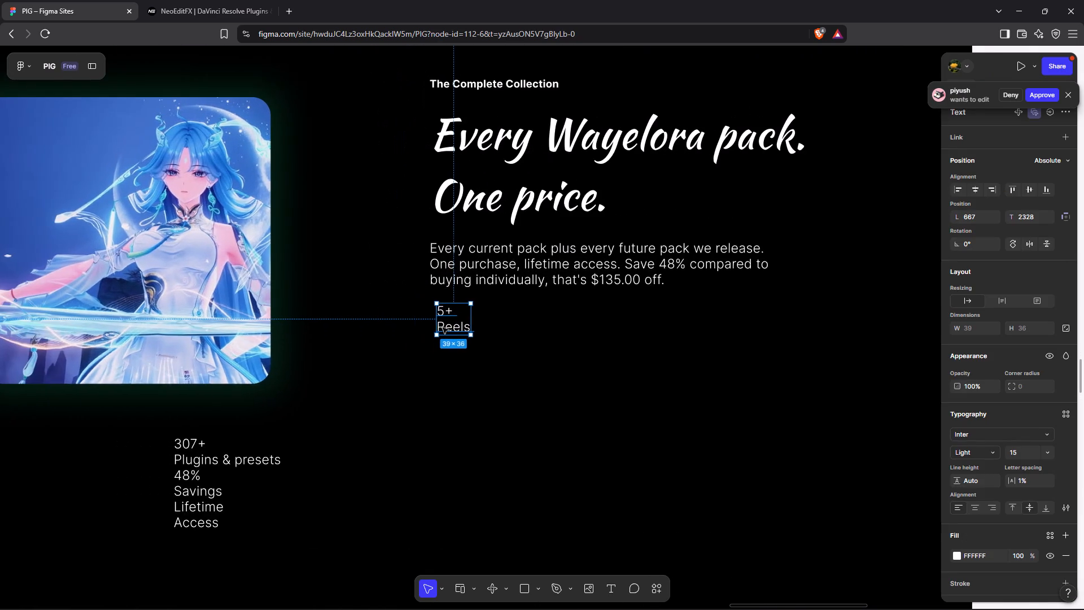
scroll(443, 328, "right", 1)
triple_click(482, 308)
left_click_drag(482, 308, 458, 337)
double_click(458, 337)
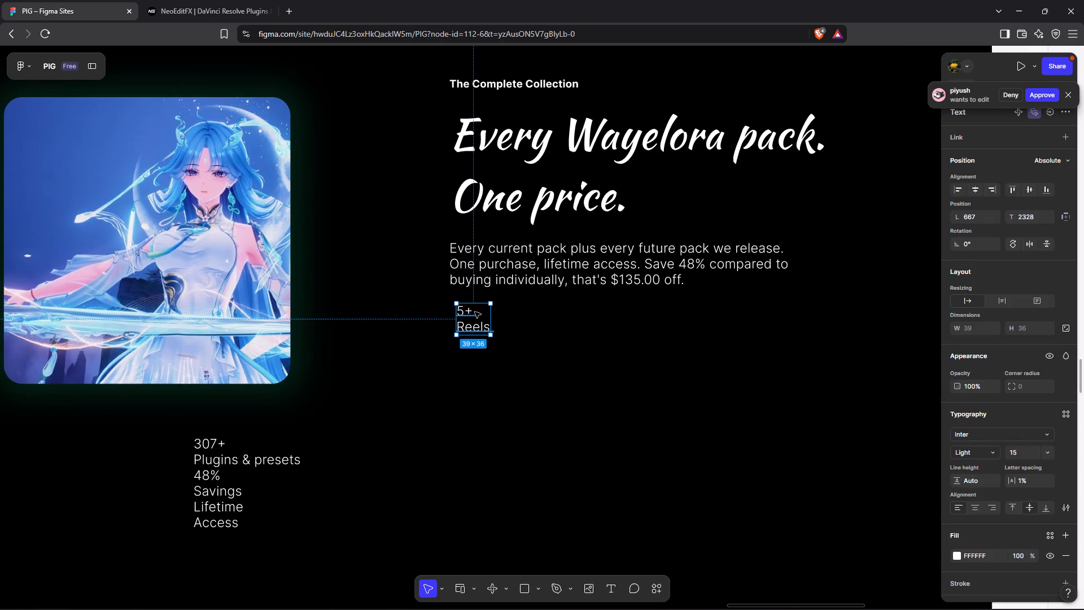
left_click(475, 312)
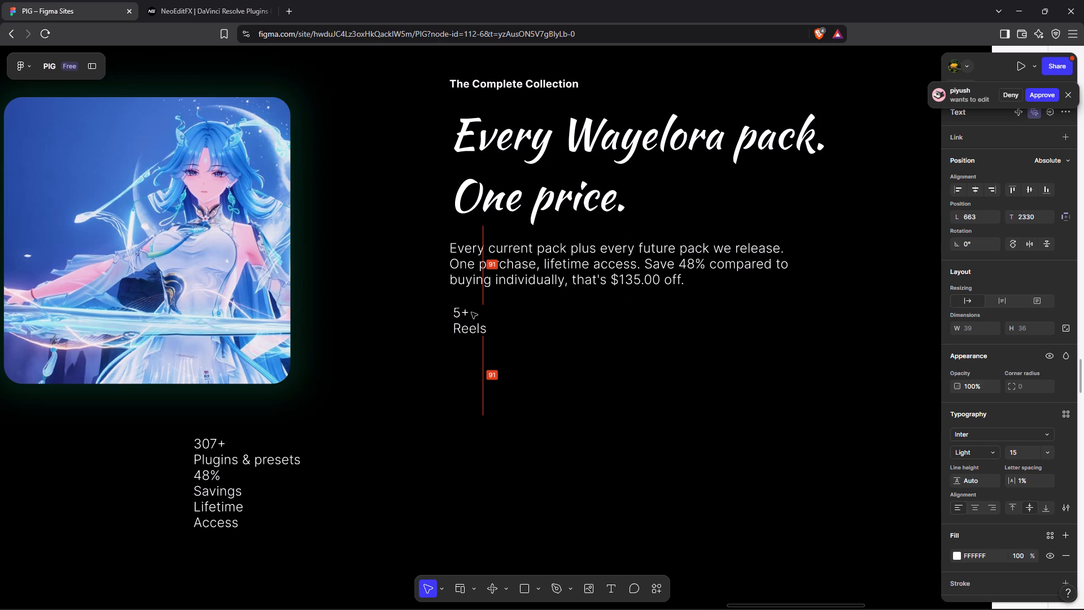
Format only the "5+" line at font size 40 in Bold weight.
double_click(471, 312)
left_click_drag(471, 312, 453, 312)
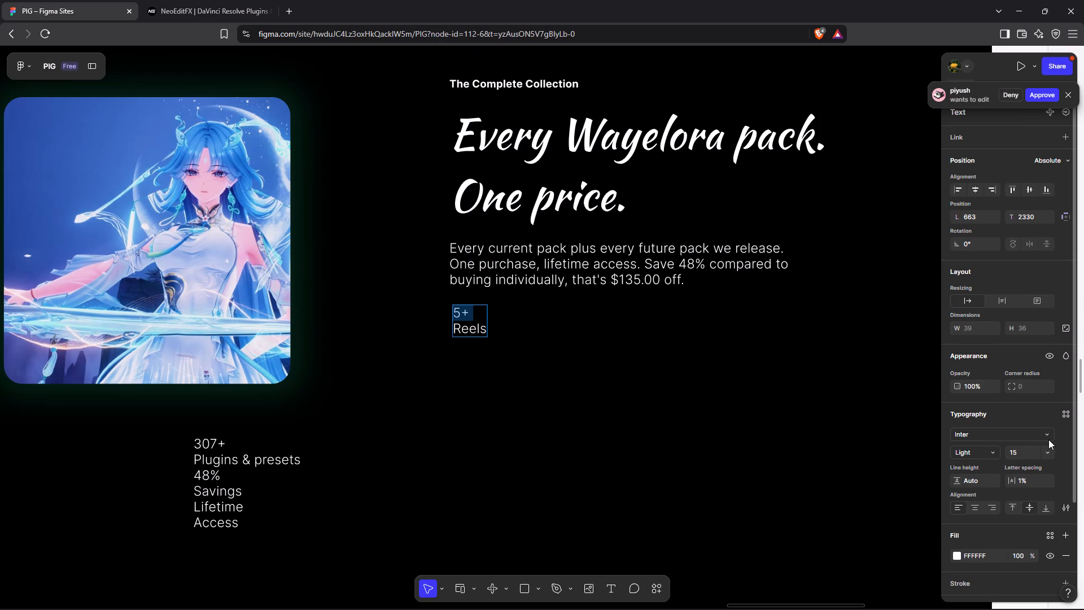
left_click(1049, 447)
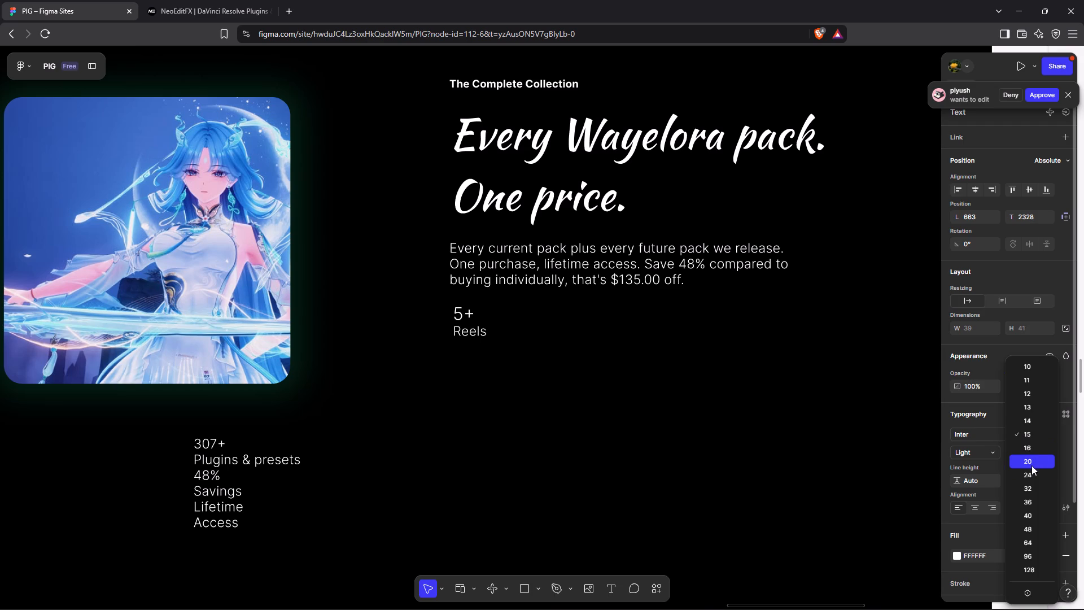
left_click(1031, 517)
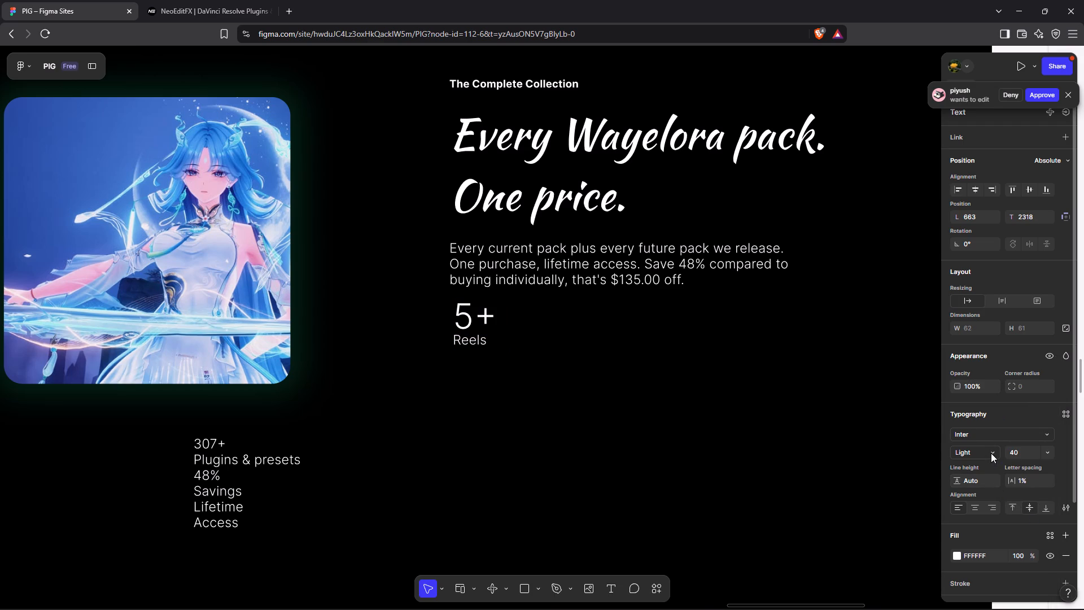
left_click(991, 453)
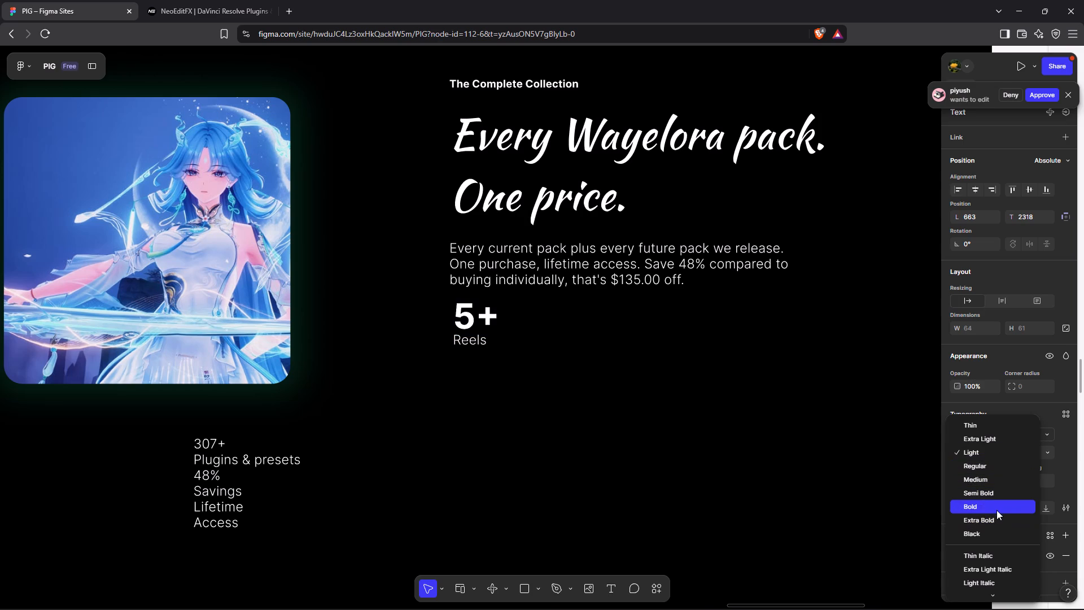
left_click(996, 510)
Set the "Reels" caption under "5+" to font size 12, keeping the Light weight.
left_click(478, 337)
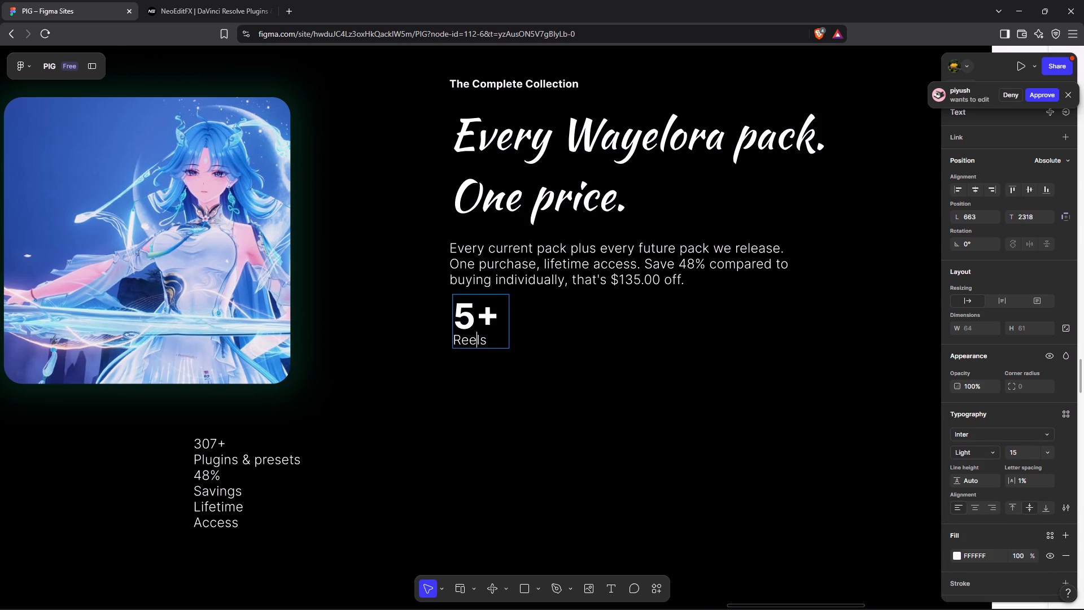
double_click(487, 341)
left_click(487, 341)
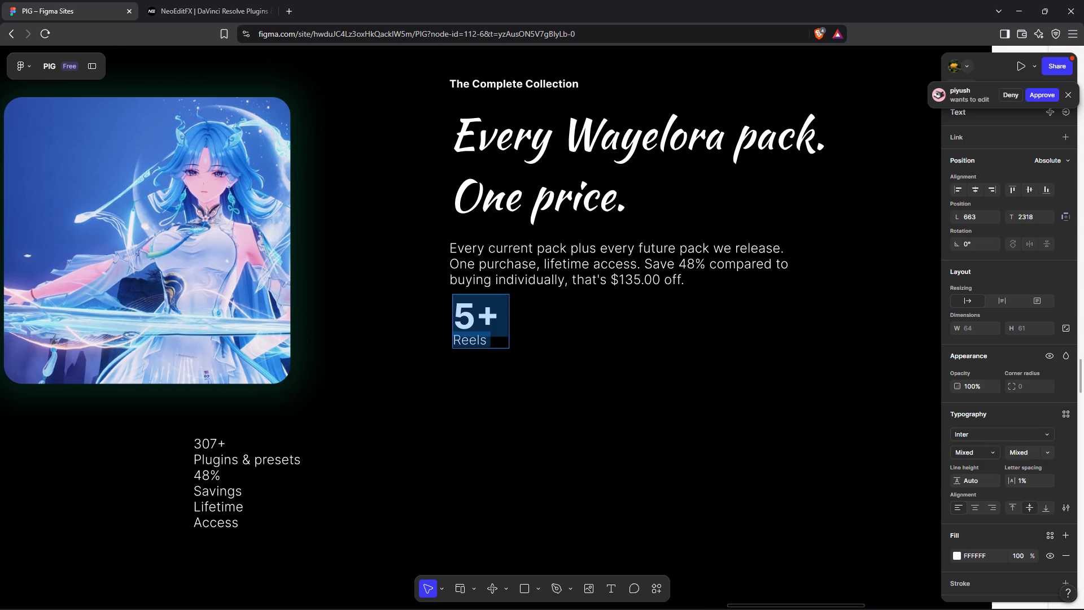
double_click(487, 341)
left_click(487, 341)
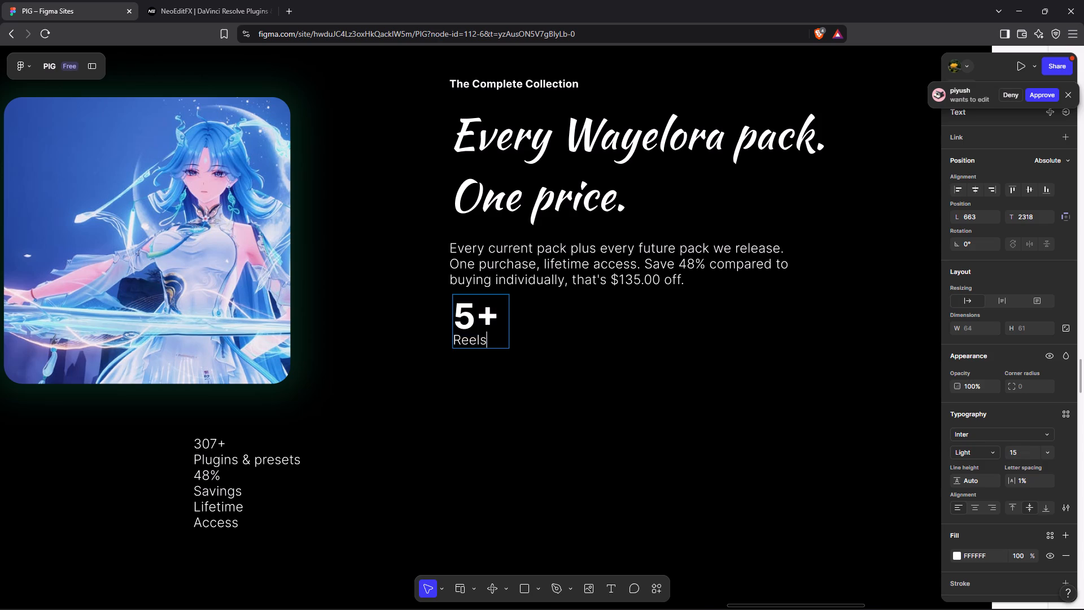
double_click(453, 340)
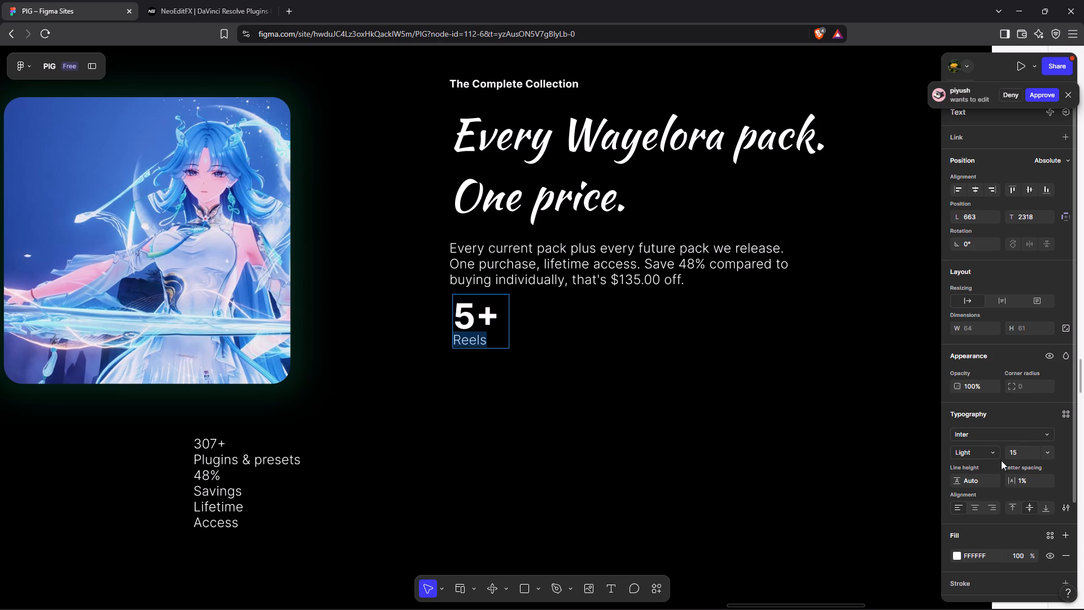
left_click(991, 447)
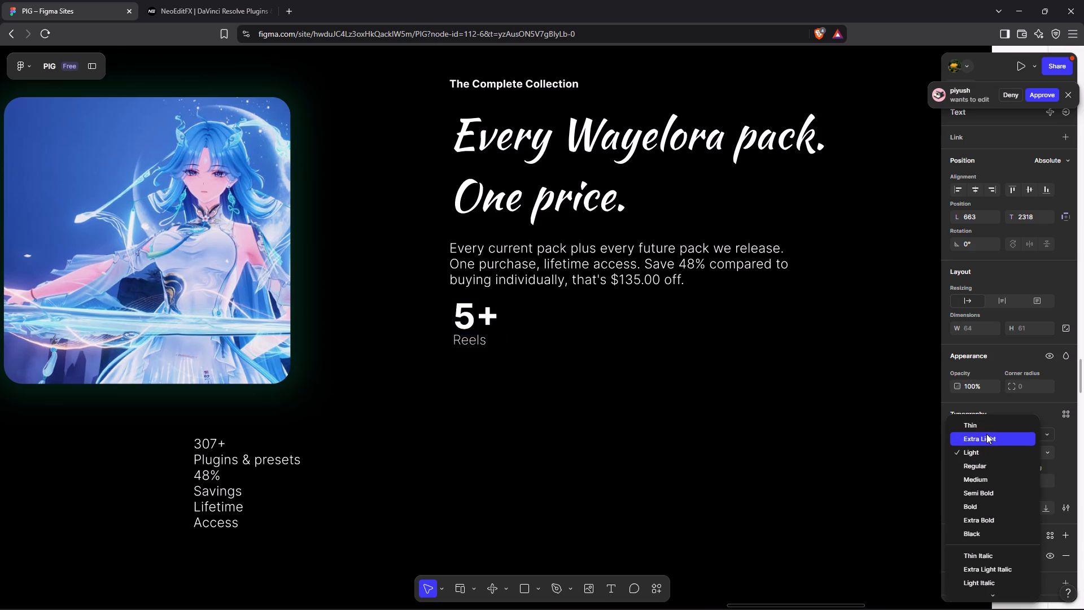
left_click(986, 448)
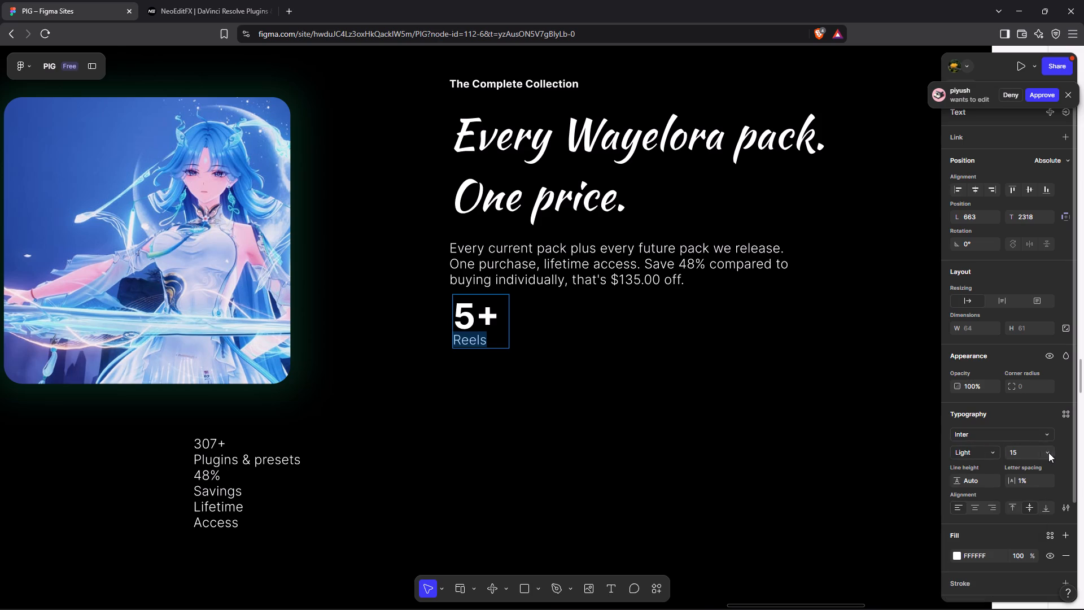
left_click(1050, 453)
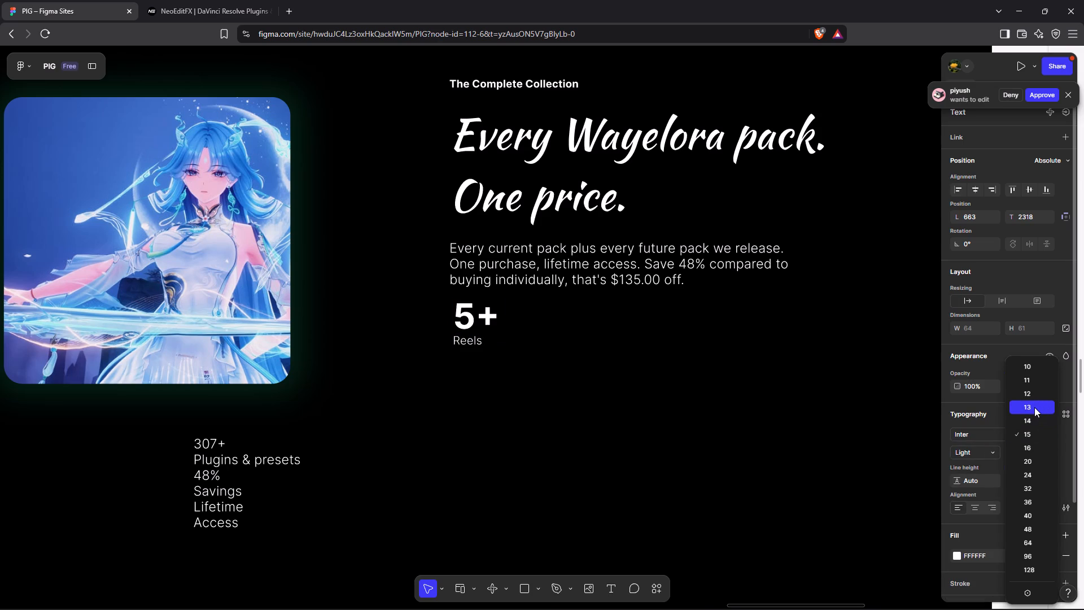
left_click(1034, 396)
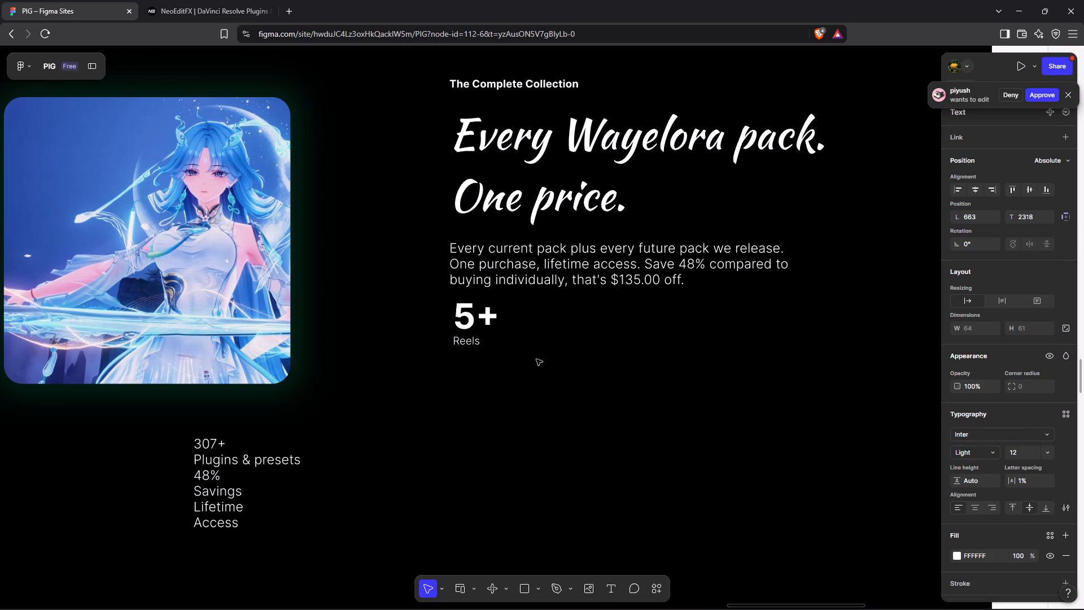
Extend the caption under "5+" so that it reads "Reels & shorts".
left_click(492, 338)
type("&")
key("space")
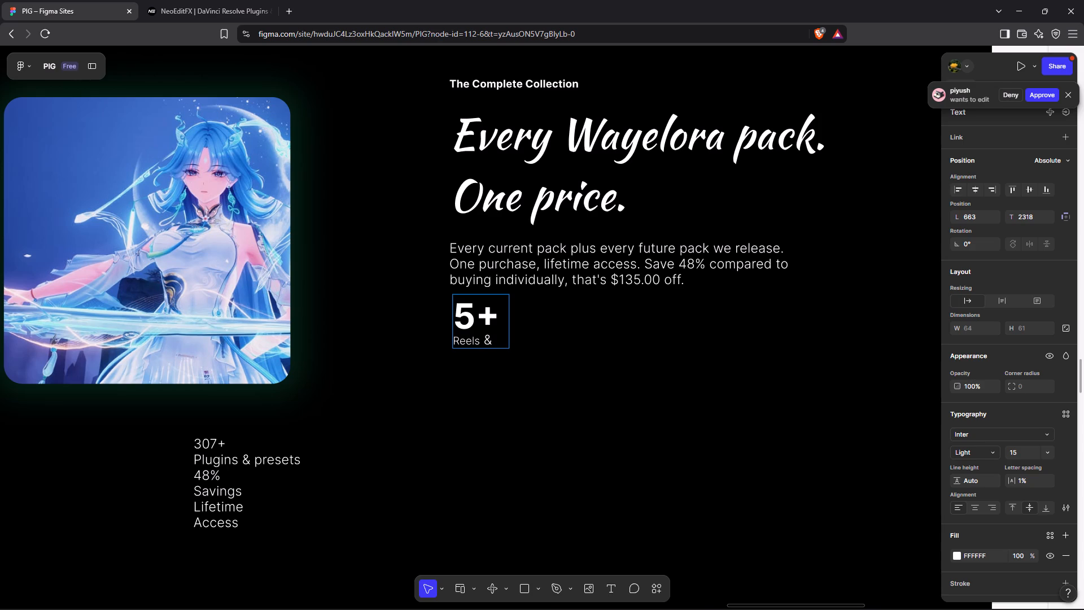
type("shorts")
left_click(626, 358)
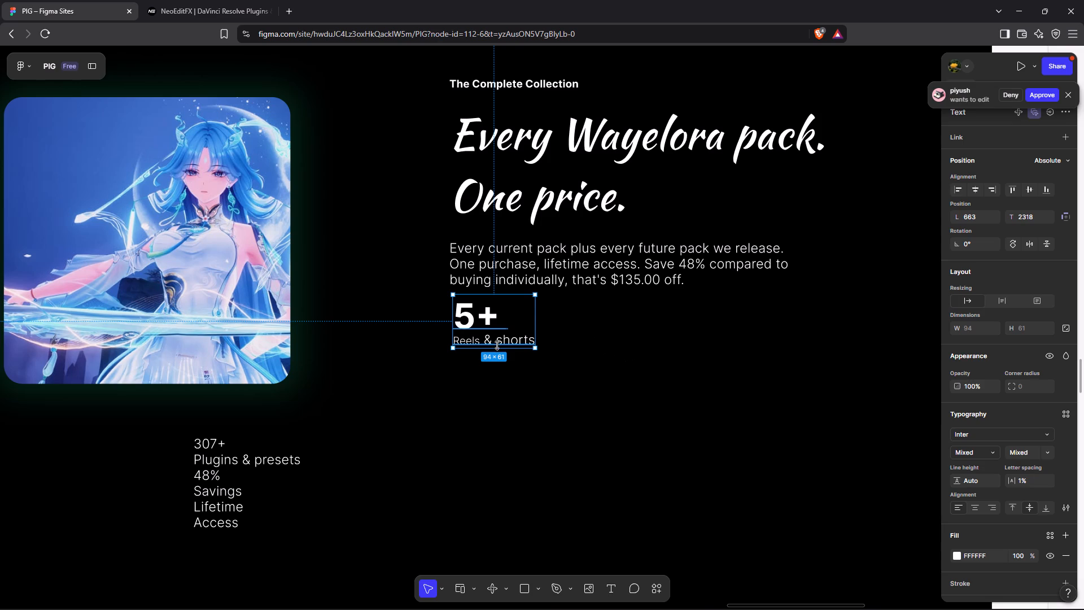
Set the "& shorts" part of the caption under "5+" to font size 12.
left_click(484, 343)
double_click(480, 342)
left_click_drag(480, 342, 453, 341)
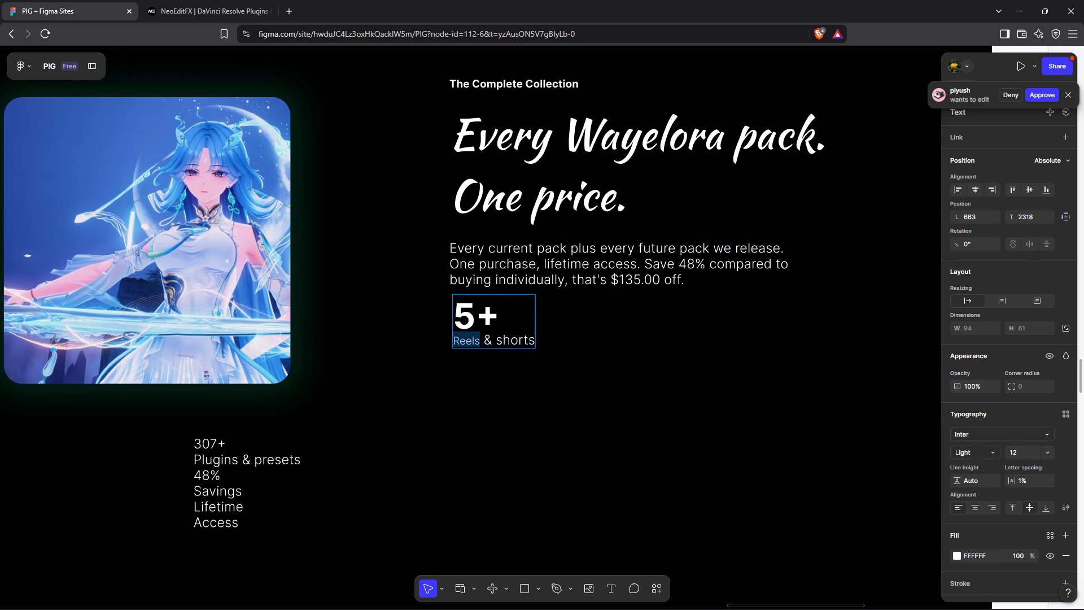
left_click_drag(481, 338, 538, 342)
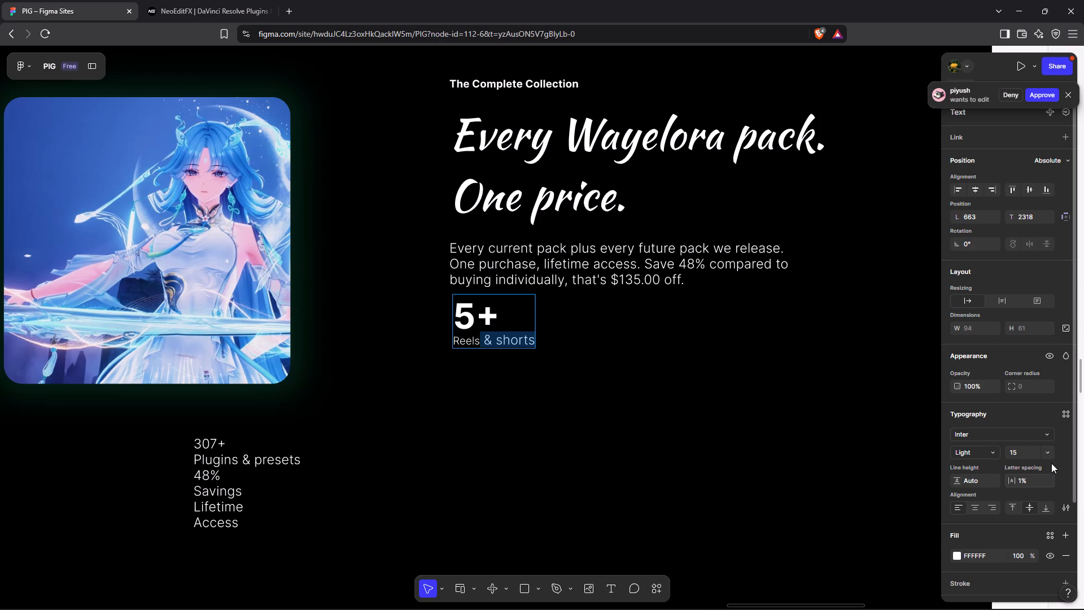
left_click(1049, 456)
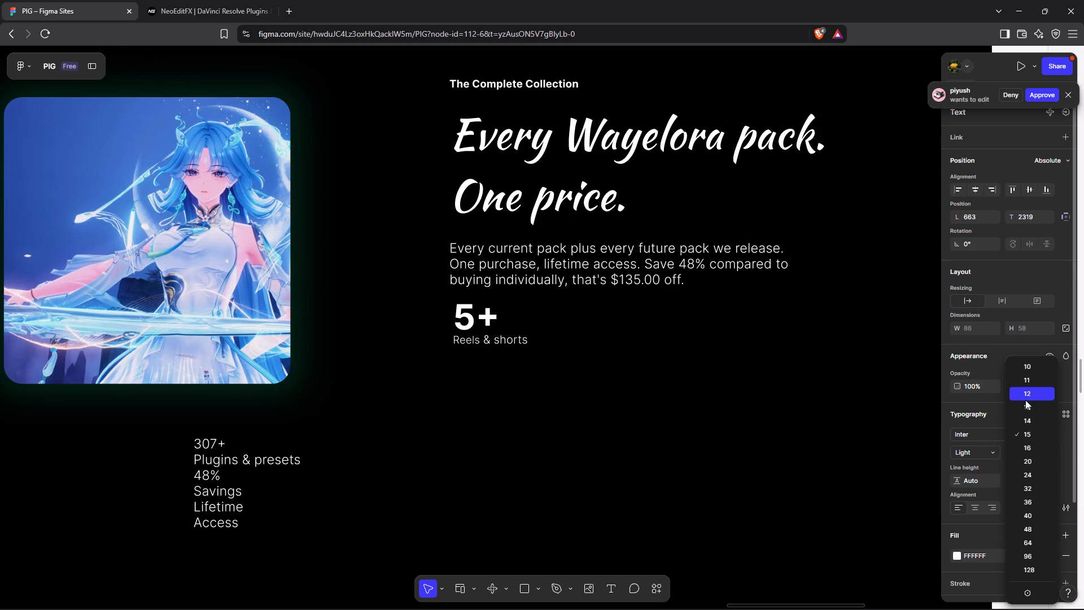
left_click(1025, 400)
left_click(812, 406)
left_click(812, 406)
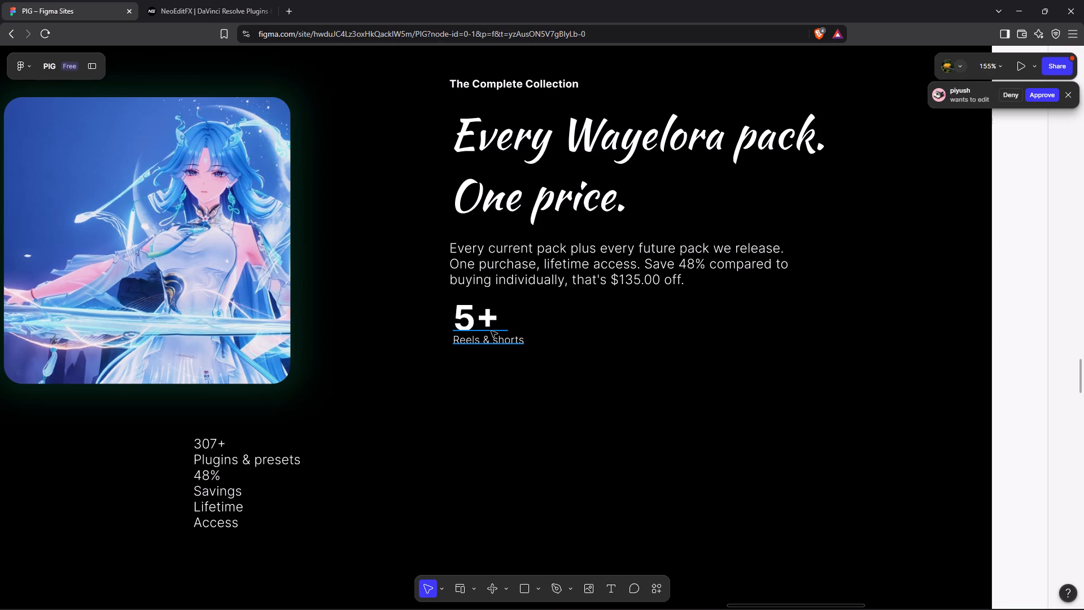
Recolour the whole "5+ Reels & shorts" text with the page's green 1DDE97 fill at 100% opacity.
left_click(469, 321)
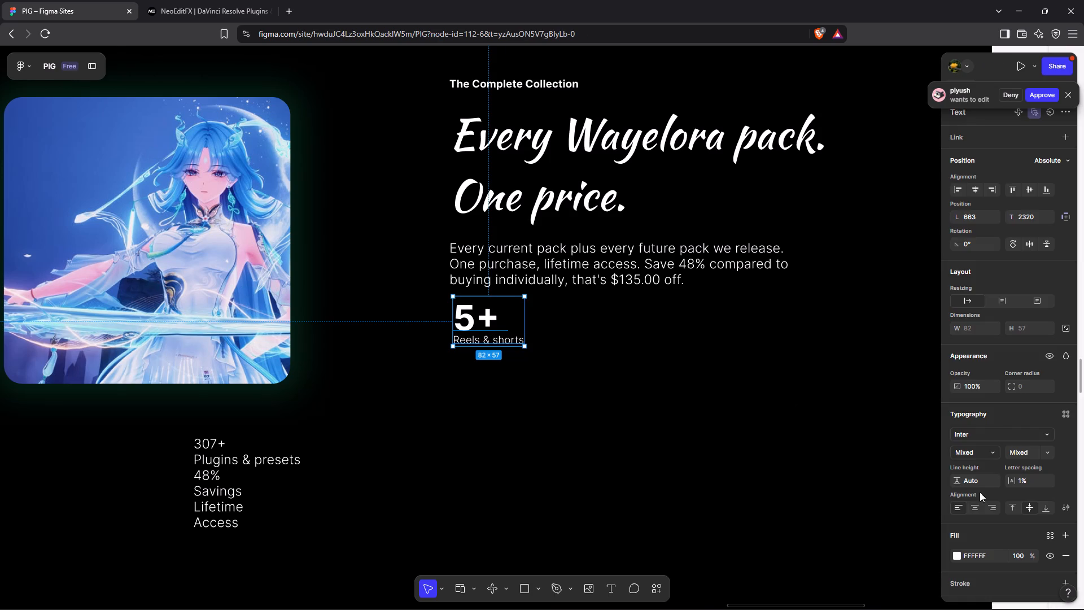
left_click(958, 554)
scroll(895, 500, "down", 2)
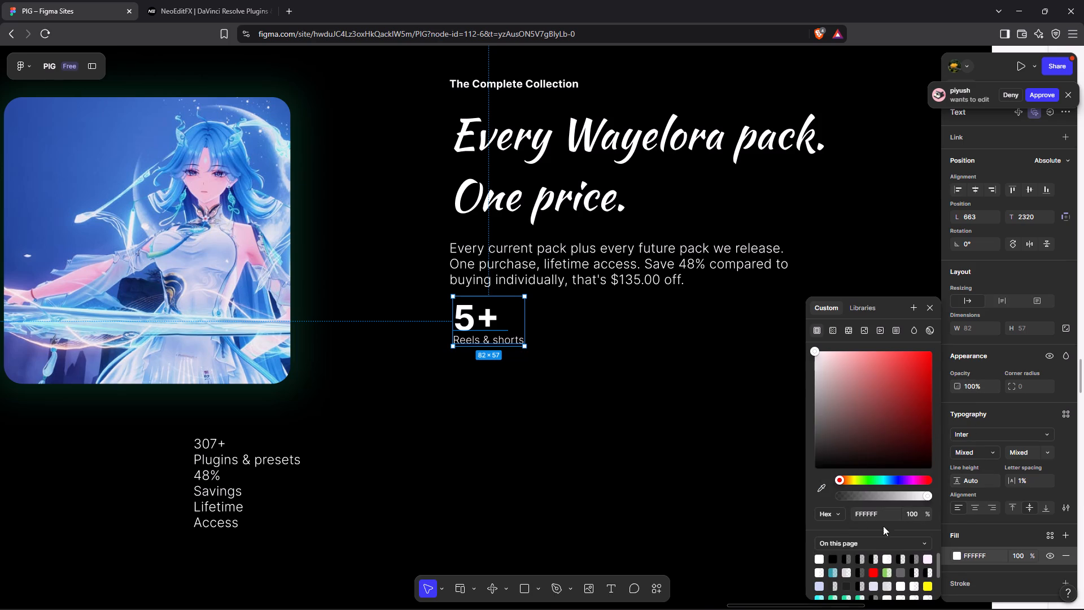
scroll(870, 578, "down", 3)
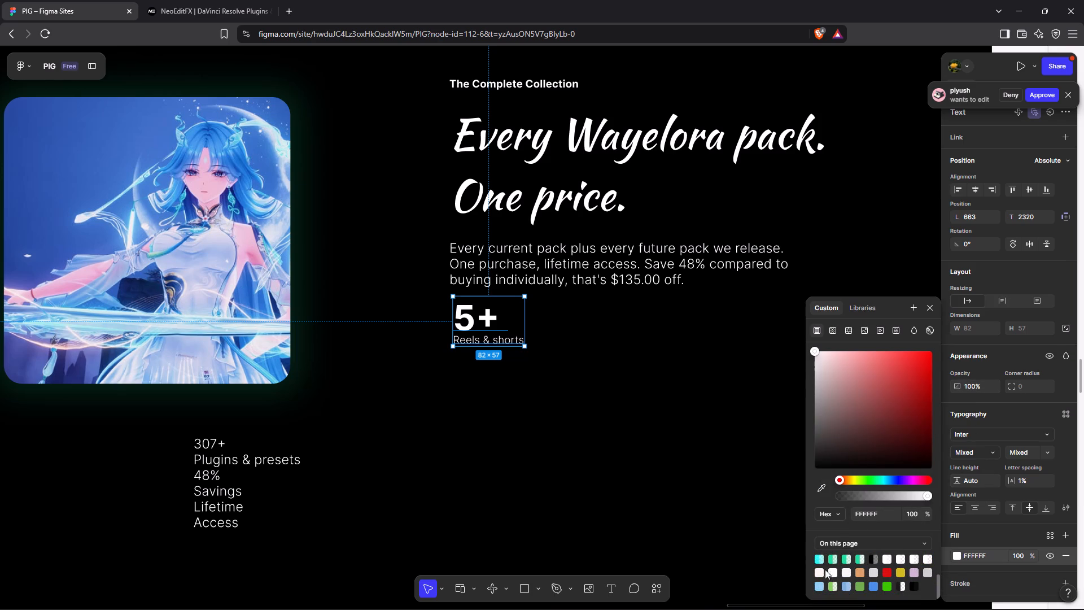
scroll(854, 578, "up", 1)
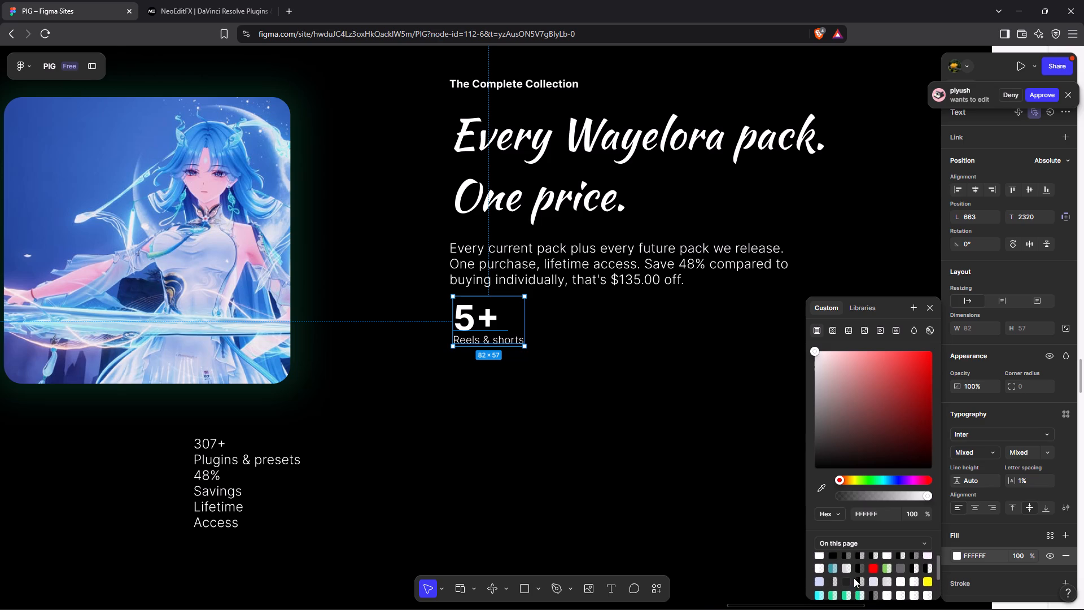
scroll(854, 578, "up", 1)
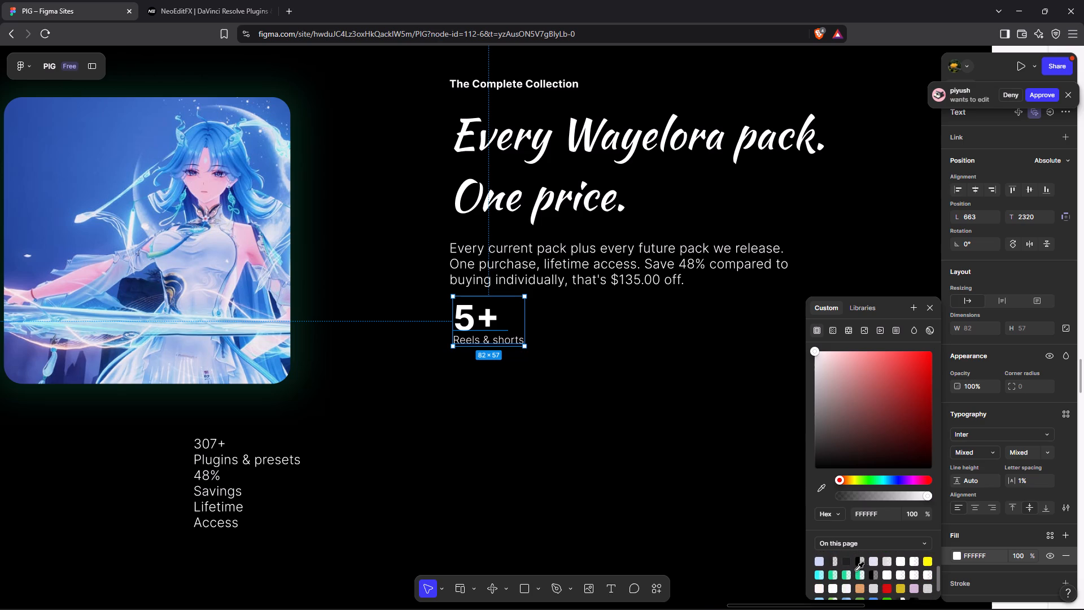
left_click(860, 572)
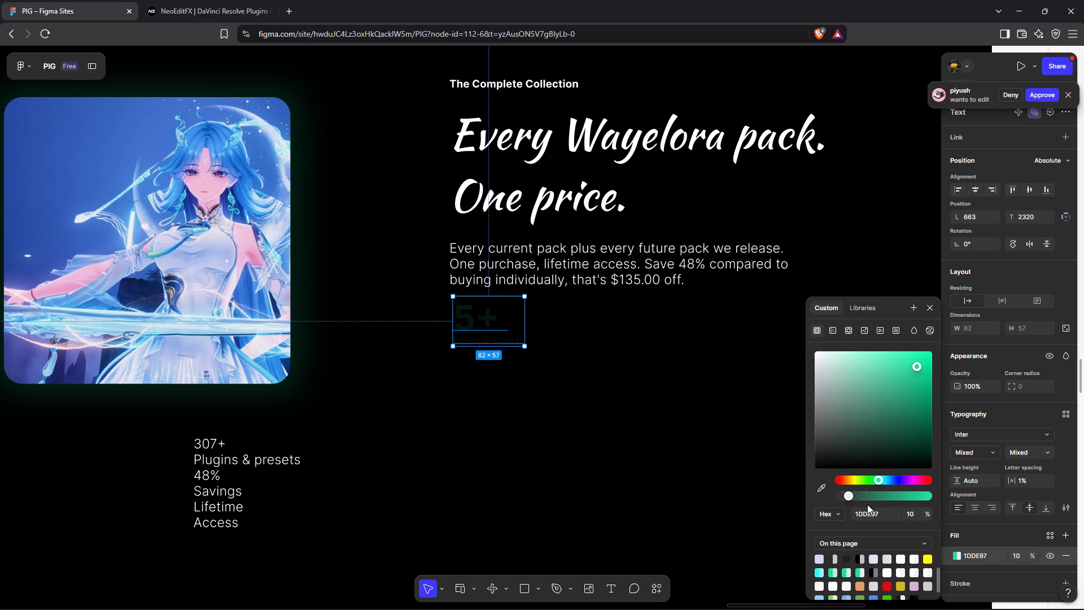
left_click_drag(849, 494, 944, 488)
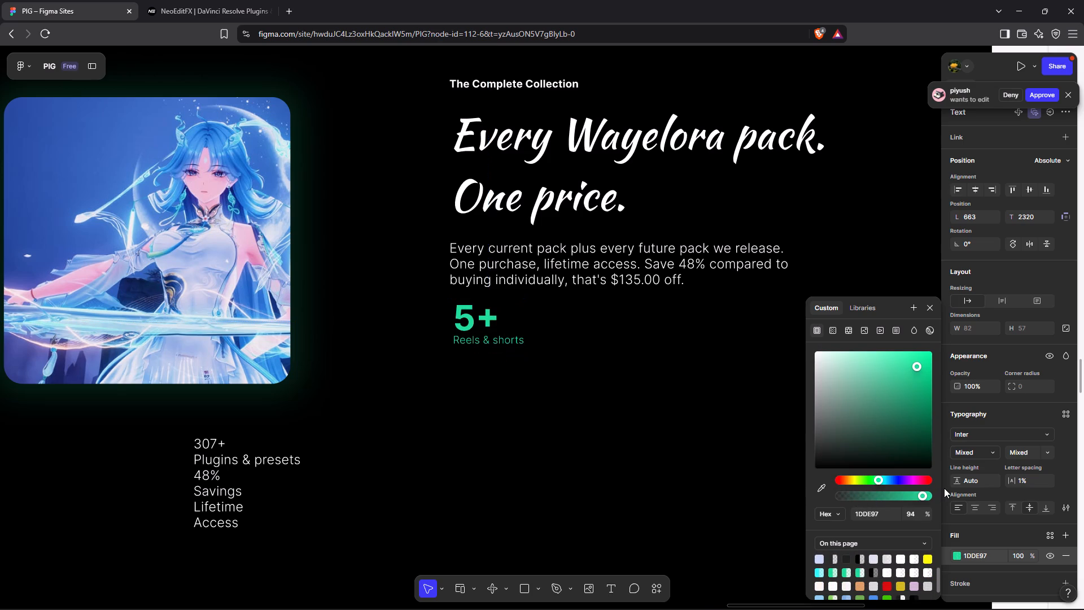
left_click_drag(944, 488, 950, 487)
left_click(647, 454)
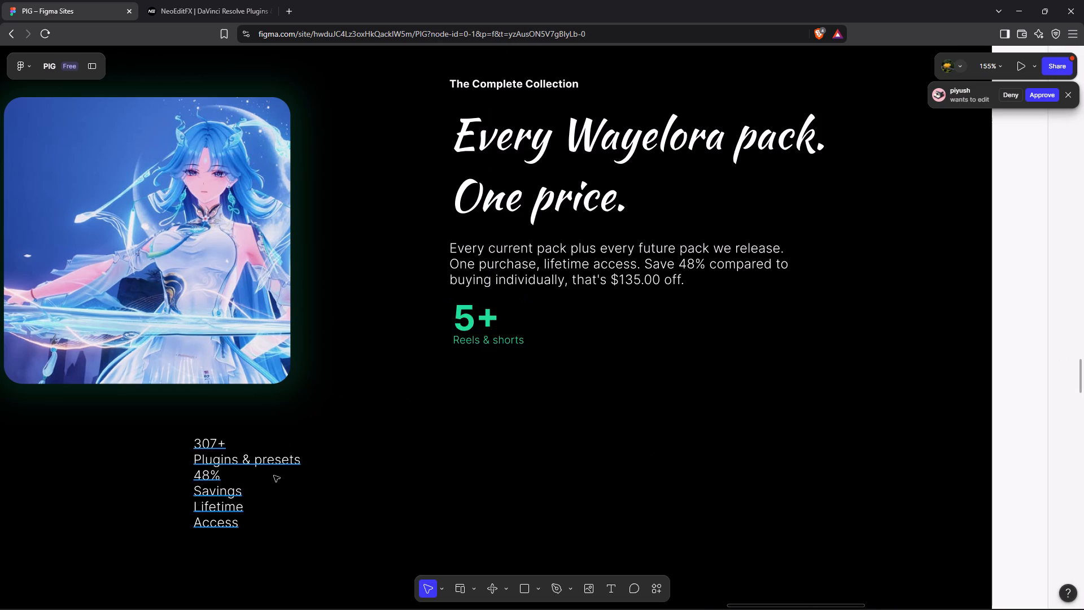
left_click(246, 459)
left_click(540, 425)
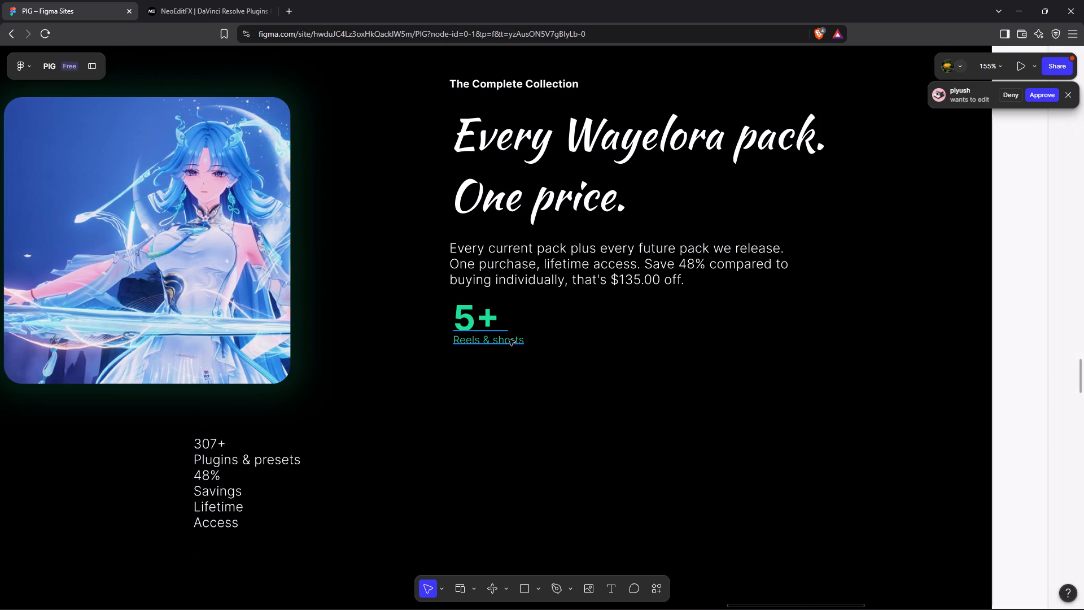
Duplicate the "5+ Reels & shorts" text and place the copy beside it at about 772 from the left, 2320 from the top.
left_click(491, 326)
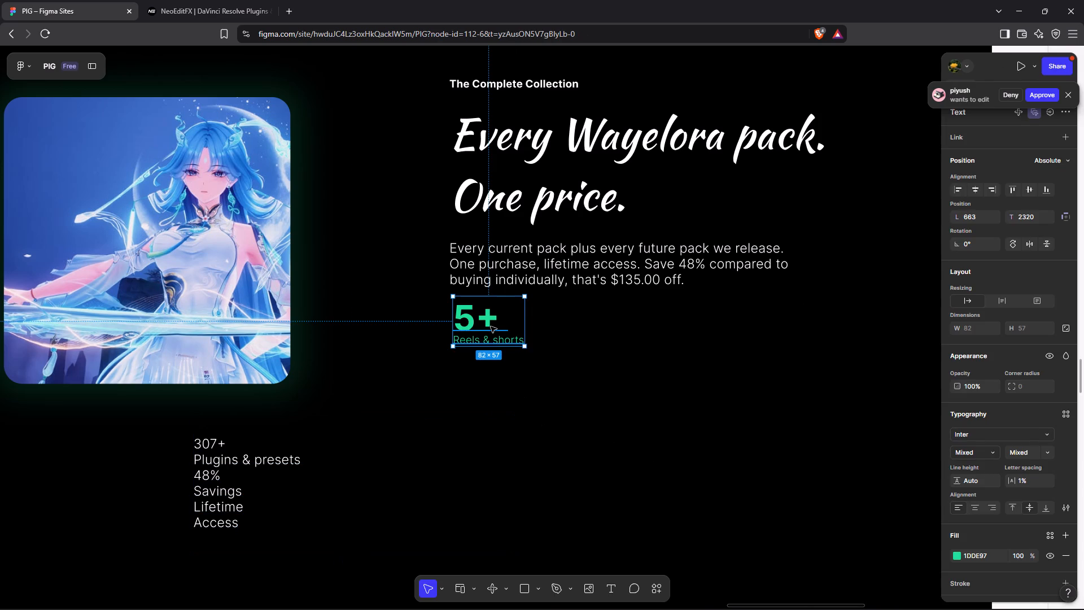
key("ctrl+d")
left_click_drag(485, 313, 570, 312)
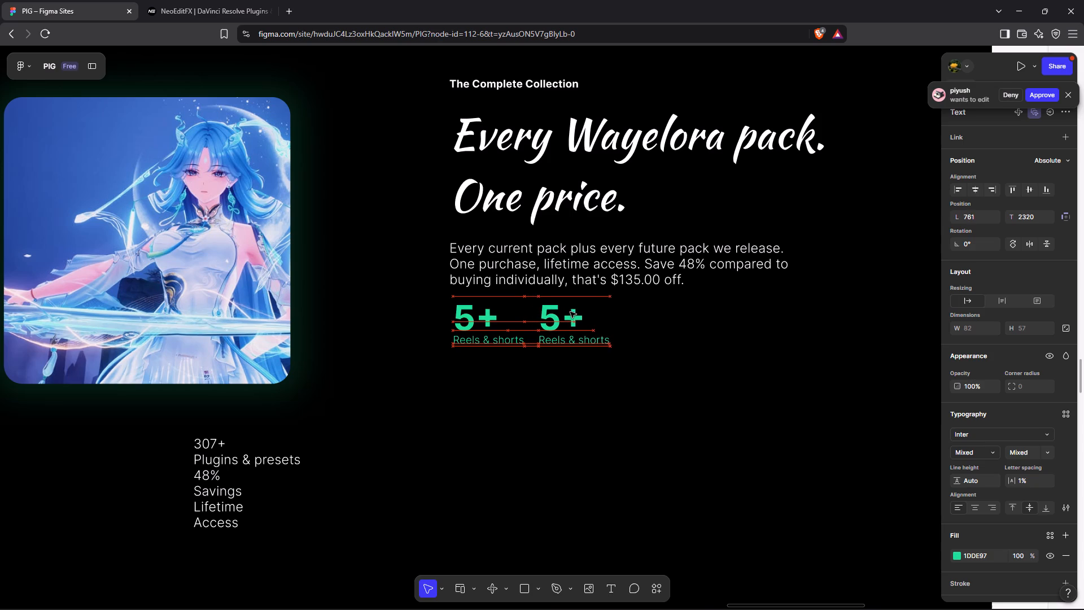
left_click_drag(570, 312, 580, 312)
Change the duplicated statistic's number to "48%" and its caption to "Savings".
double_click(580, 312)
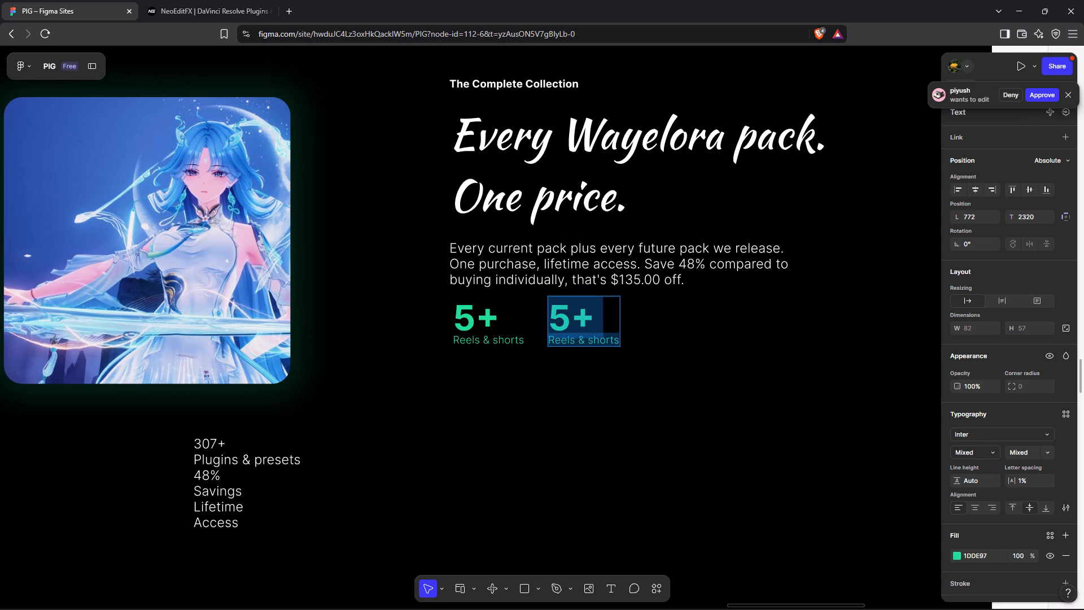
left_click(597, 316)
key("ctrl+BackSpace")
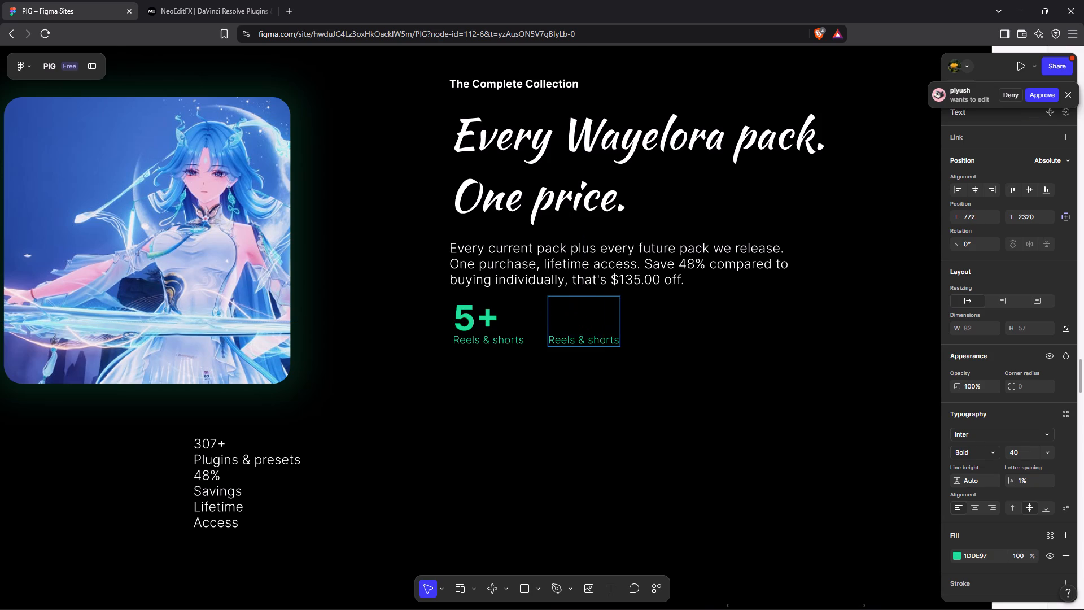
type("48")
key("shift+percent")
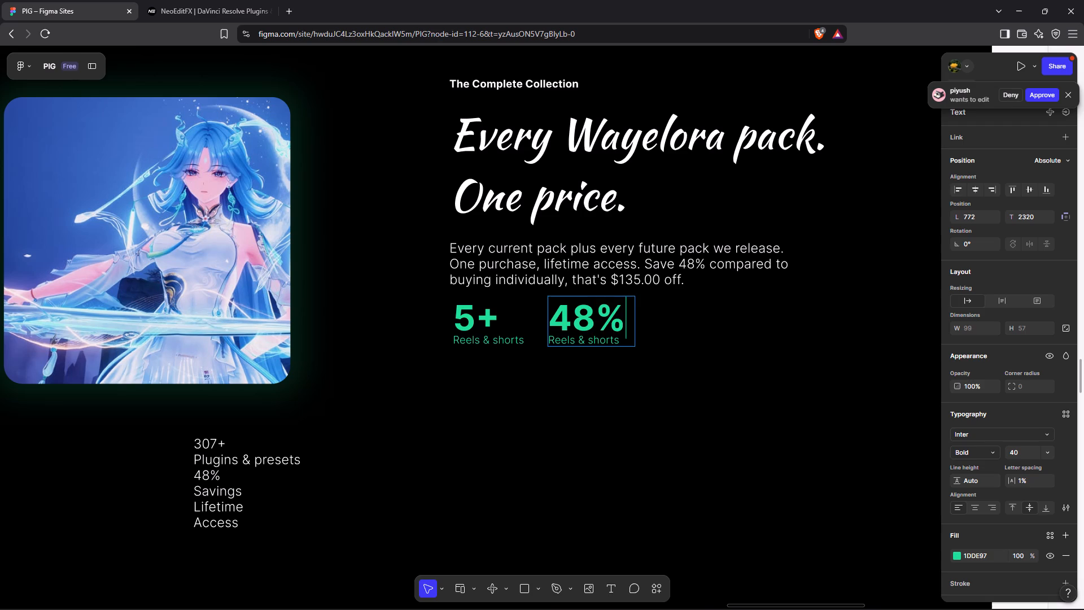
key("Down")
key("ctrl+BackSpace")
key("ctrl+BackSpace")
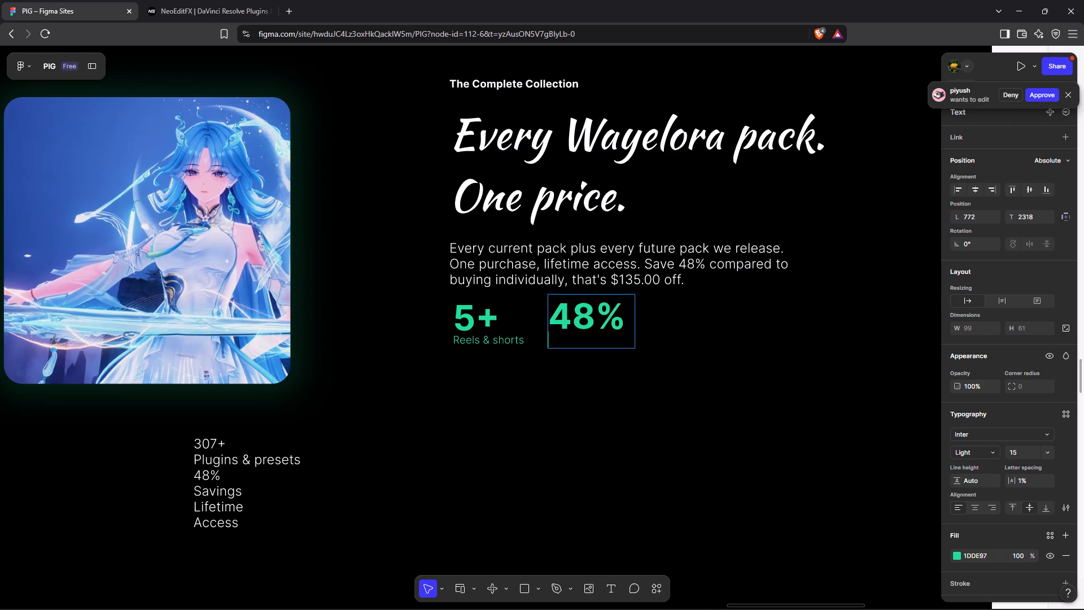
type("Savings")
left_click(681, 336)
Duplicate the "48% Savings" text and place the copy beside it at about 898 from the left, 2318 from the top.
left_click(621, 325)
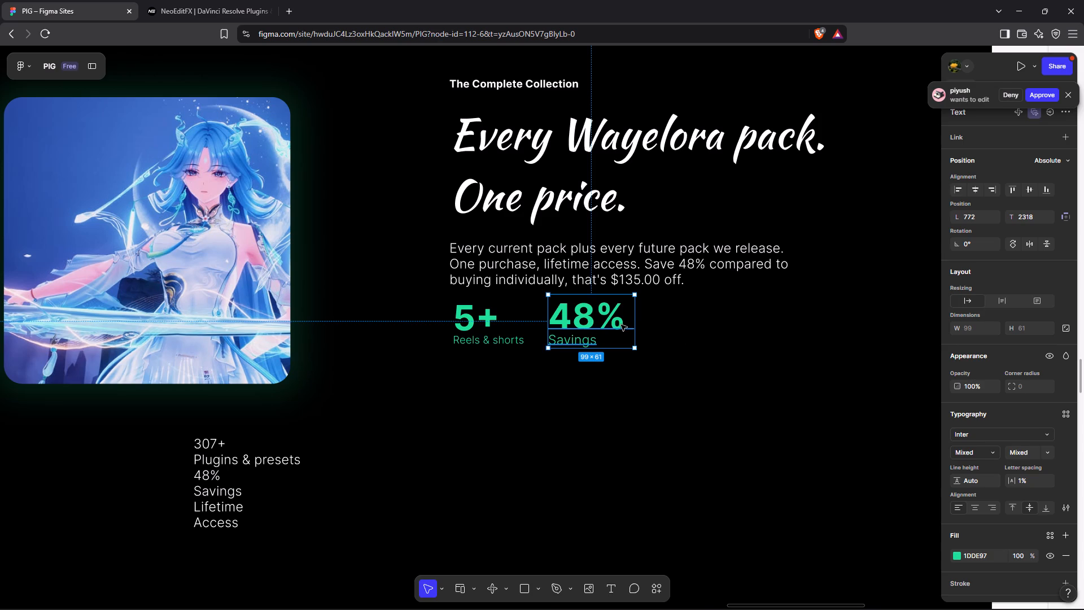
key("ctrl+d")
left_click_drag(605, 315, 731, 316)
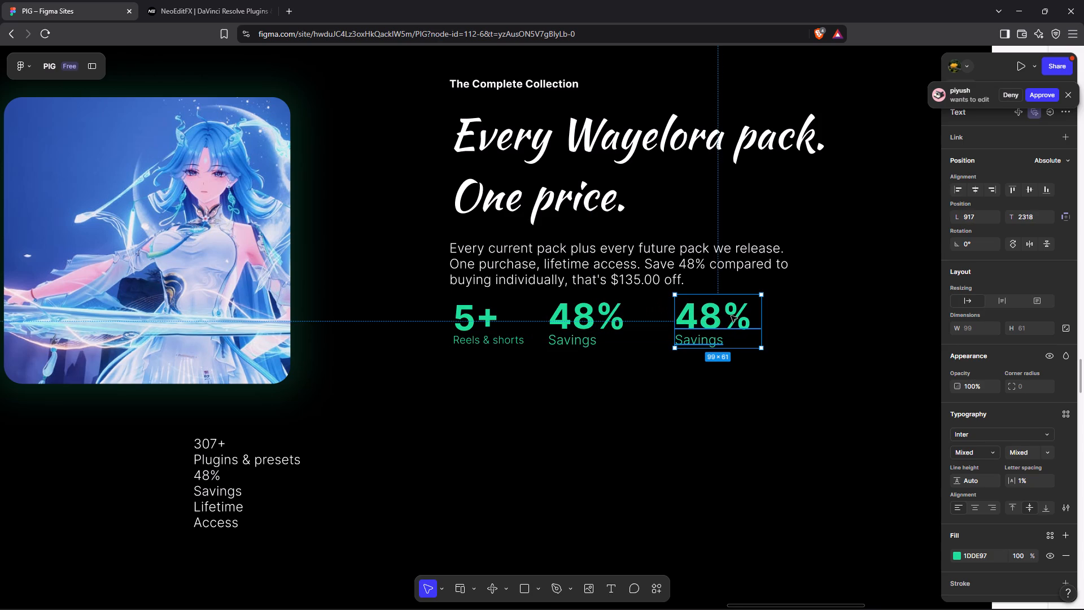
left_click_drag(731, 316, 715, 316)
Replace the "48%" line of the third statistic with "Lifetime".
double_click(715, 316)
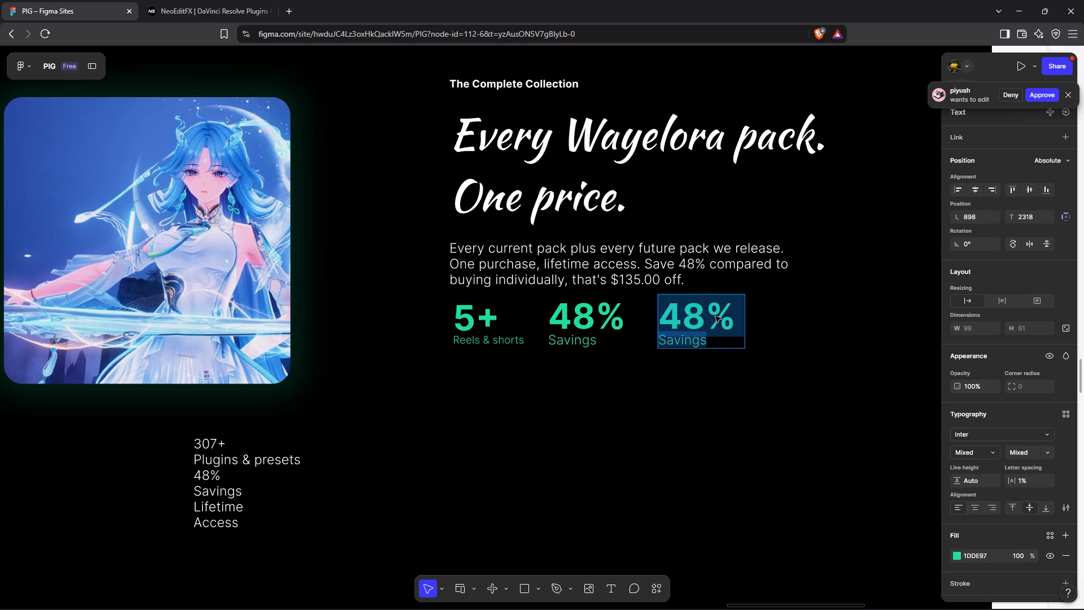
double_click(715, 316)
left_click(737, 320)
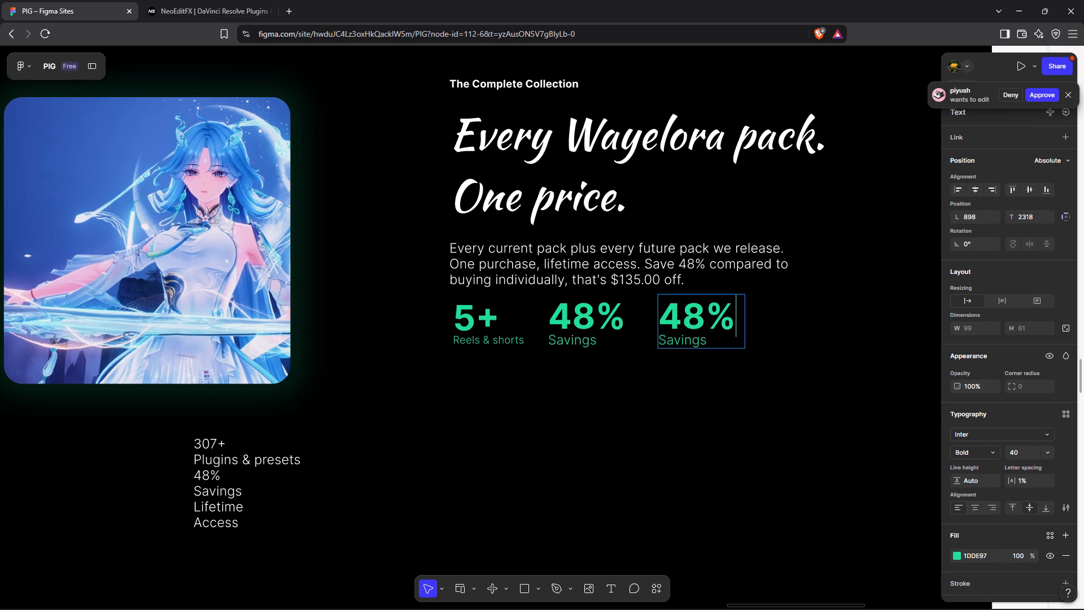
key("ctrl+BackSpace")
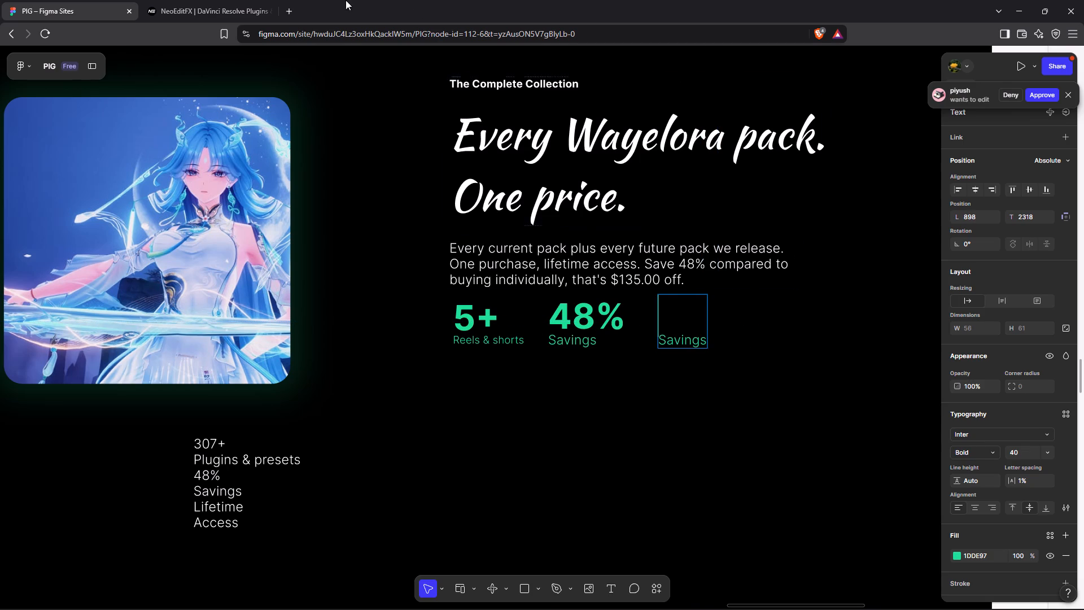
left_click(249, 0)
left_click(6, 0)
type("Life")
type("timme")
key("equal")
key("BackSpace")
key("BackSpace")
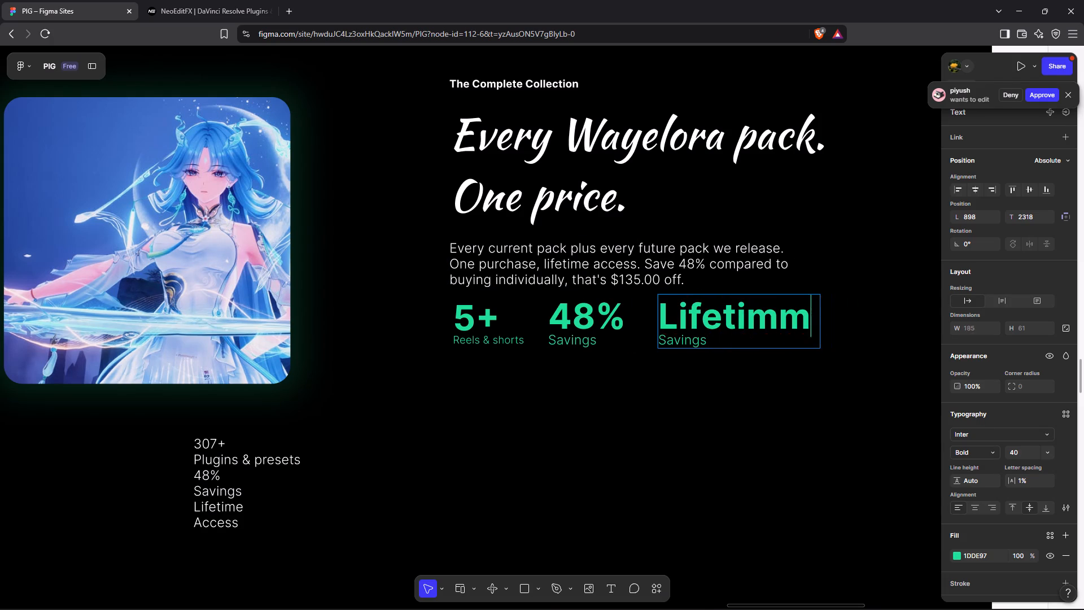
key("BackSpace")
key("BackSpace")
key("BackSpace")
key("BackSpace")
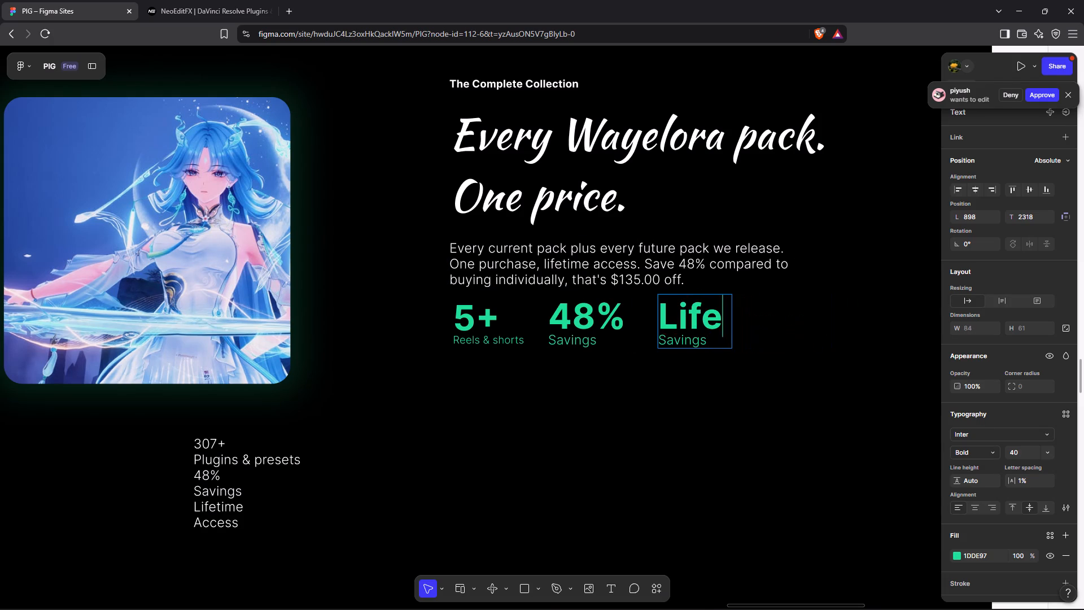
type("tiime")
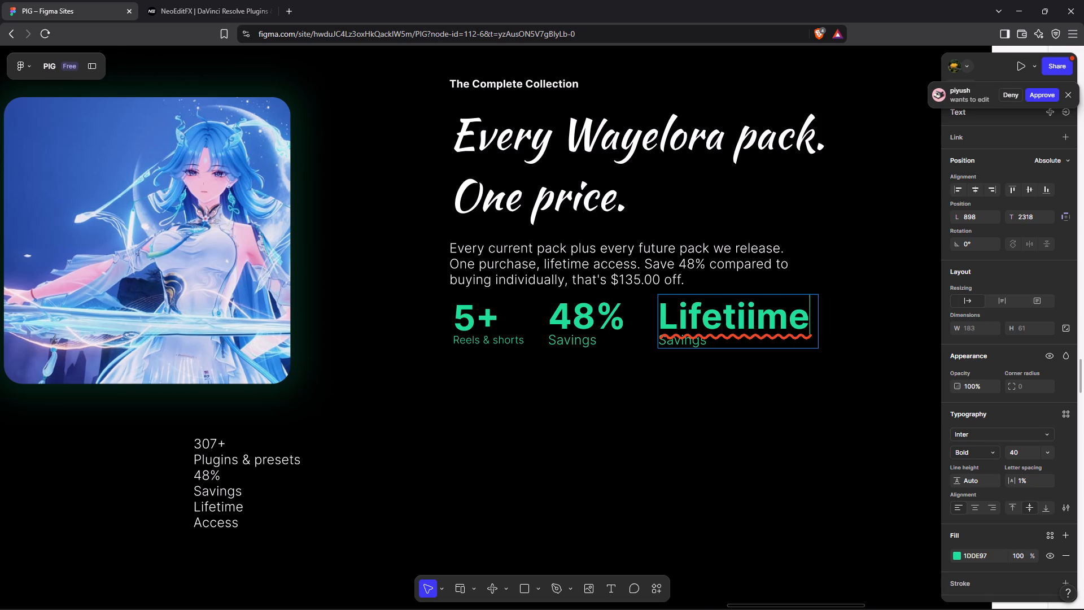
key("BackSpace")
key("BackSpace")
key("BackSpace")
type("me")
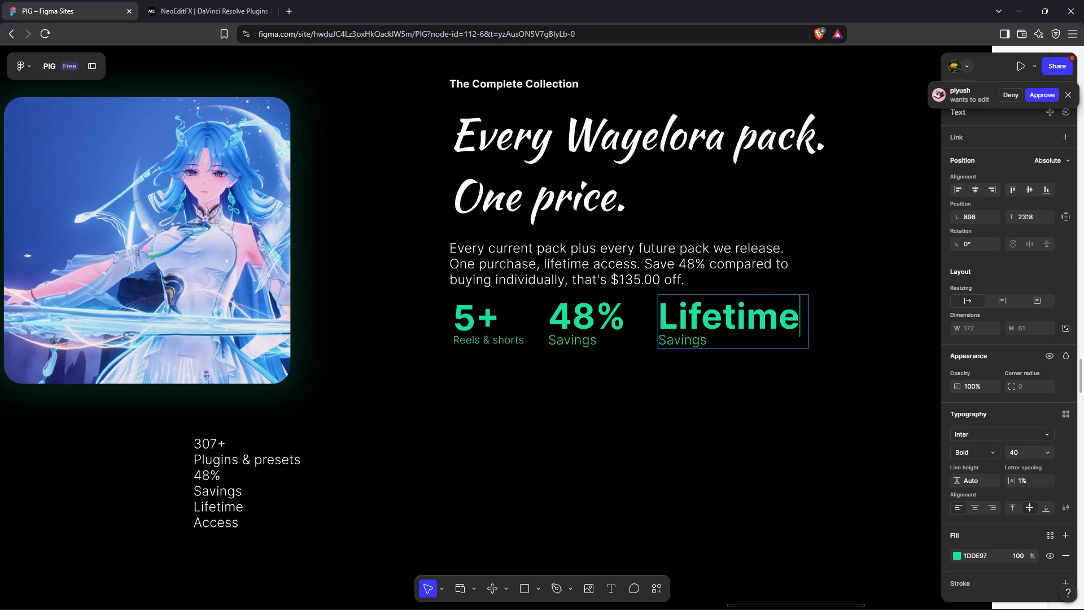
Replace the caption under "Lifetime" with "Access".
left_click(733, 338)
key("ctrl+BackSpace")
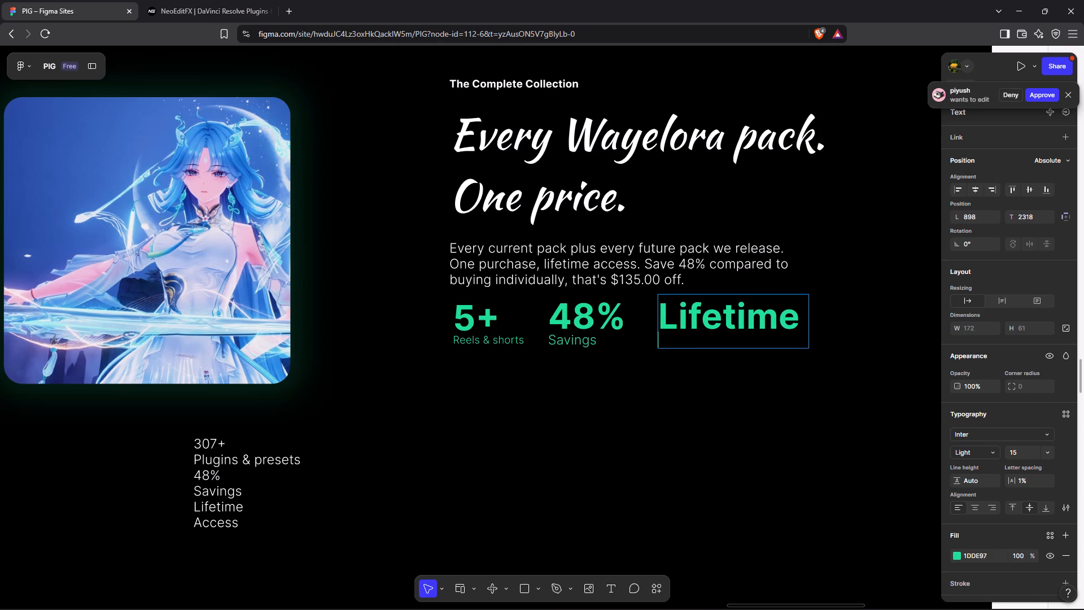
type("acces")
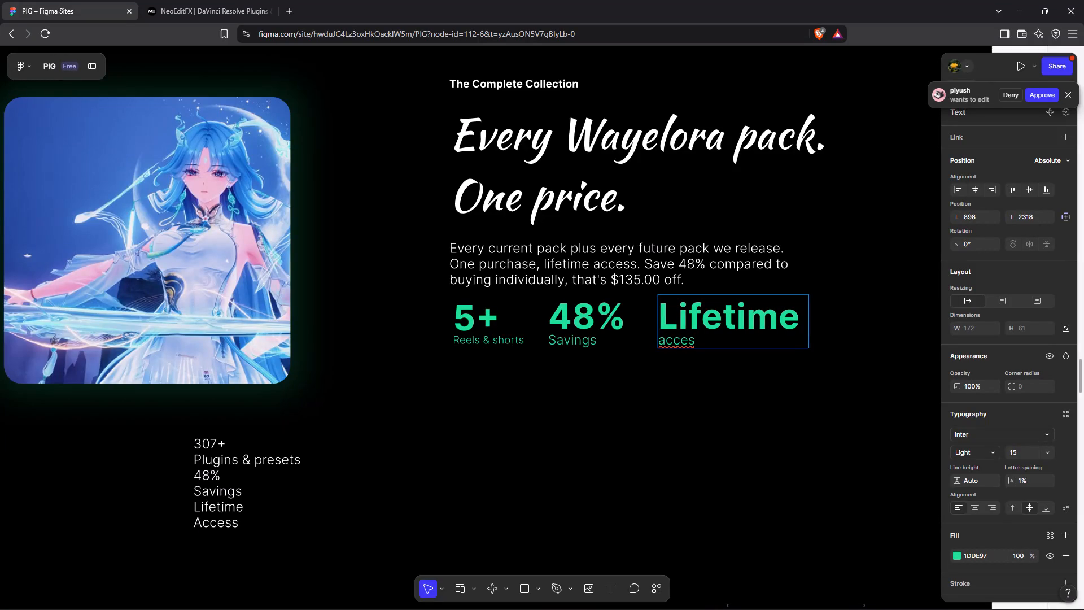
key("s")
key("ctrl+Left")
key("Right")
key("BackSpace")
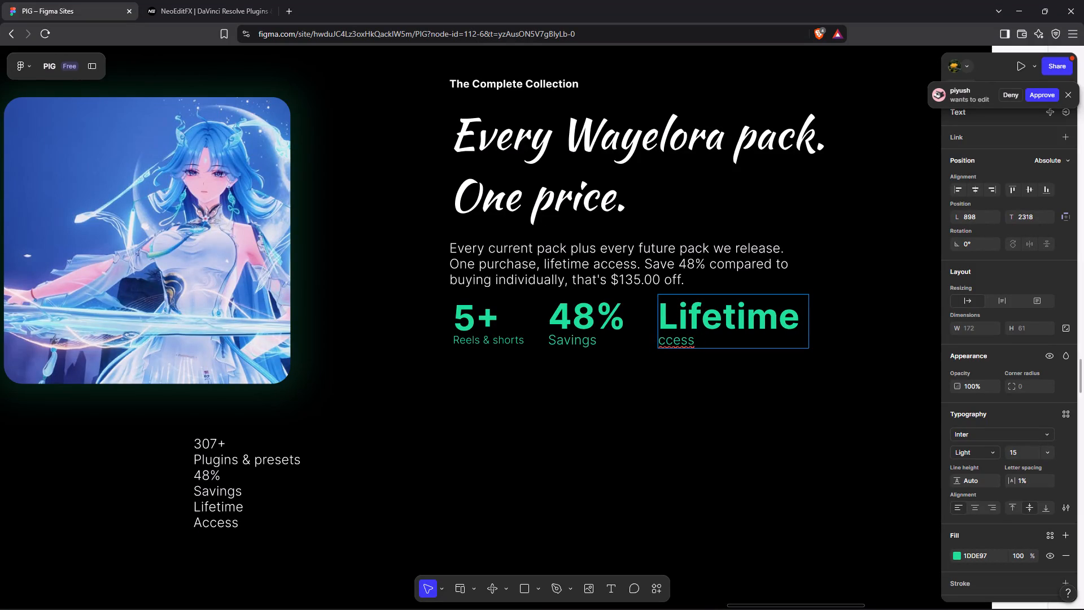
key("shift+a")
left_click(841, 423)
left_click(841, 423)
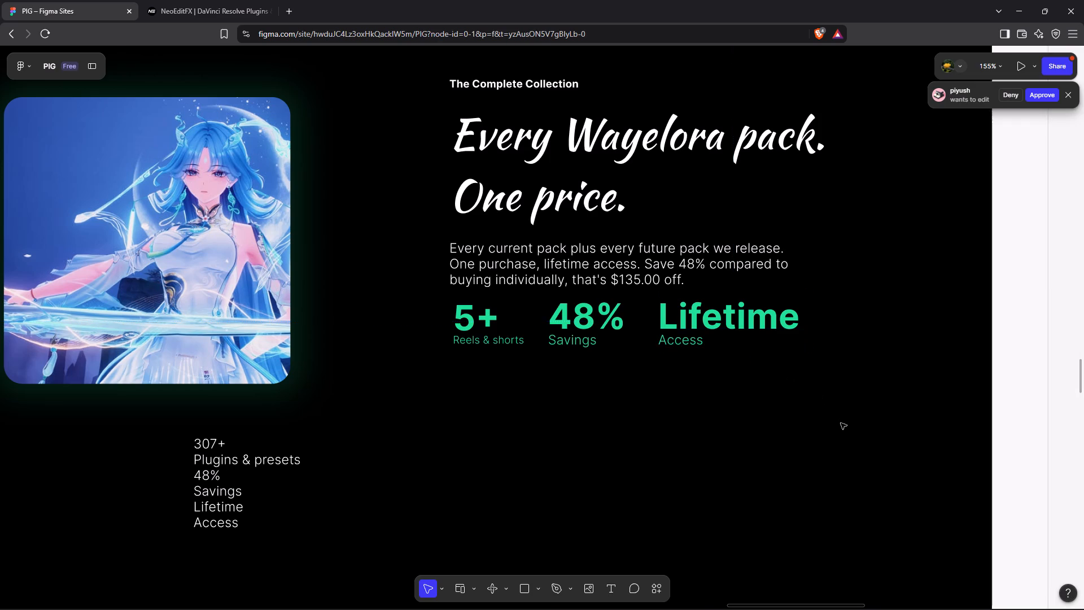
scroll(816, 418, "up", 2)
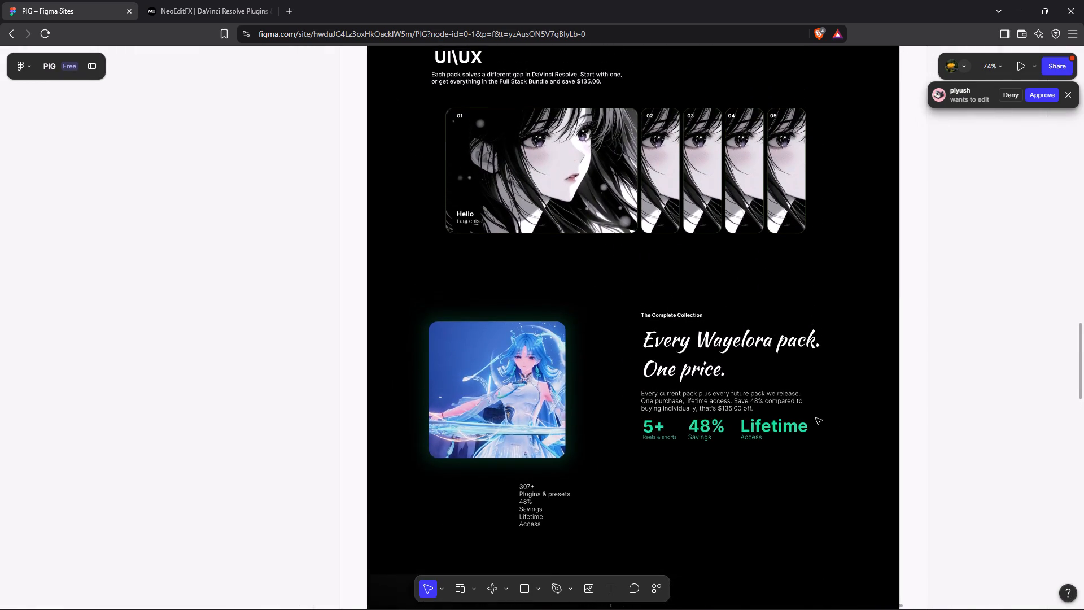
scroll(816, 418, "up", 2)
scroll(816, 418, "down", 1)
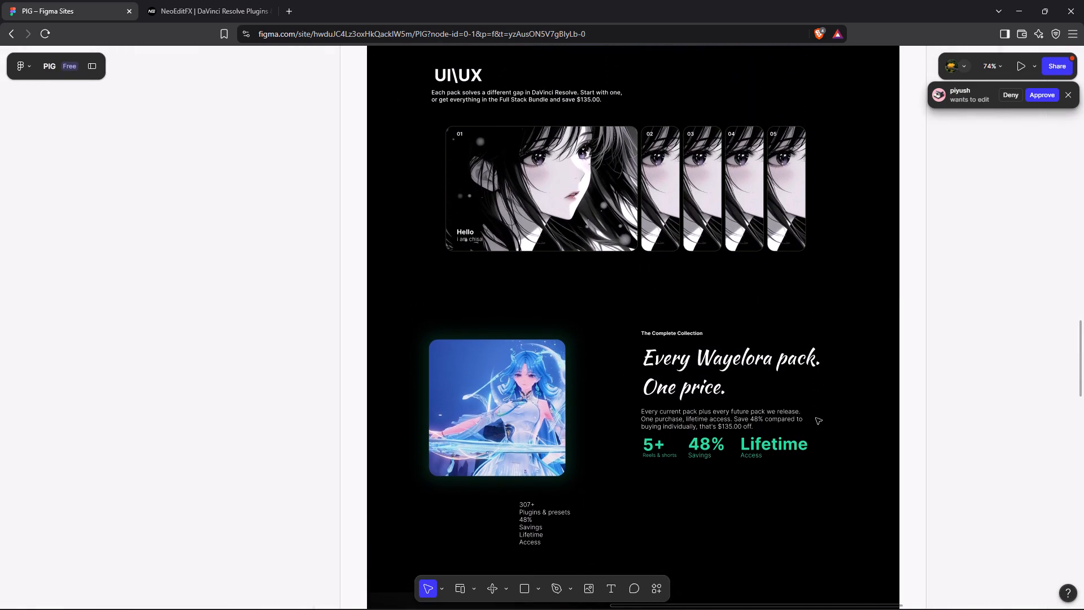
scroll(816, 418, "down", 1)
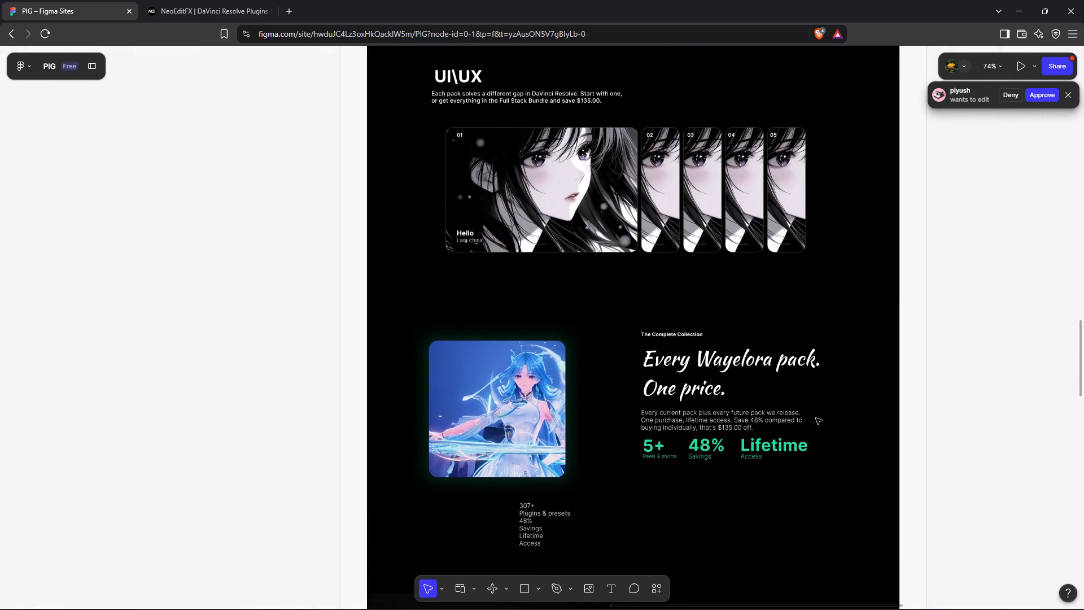
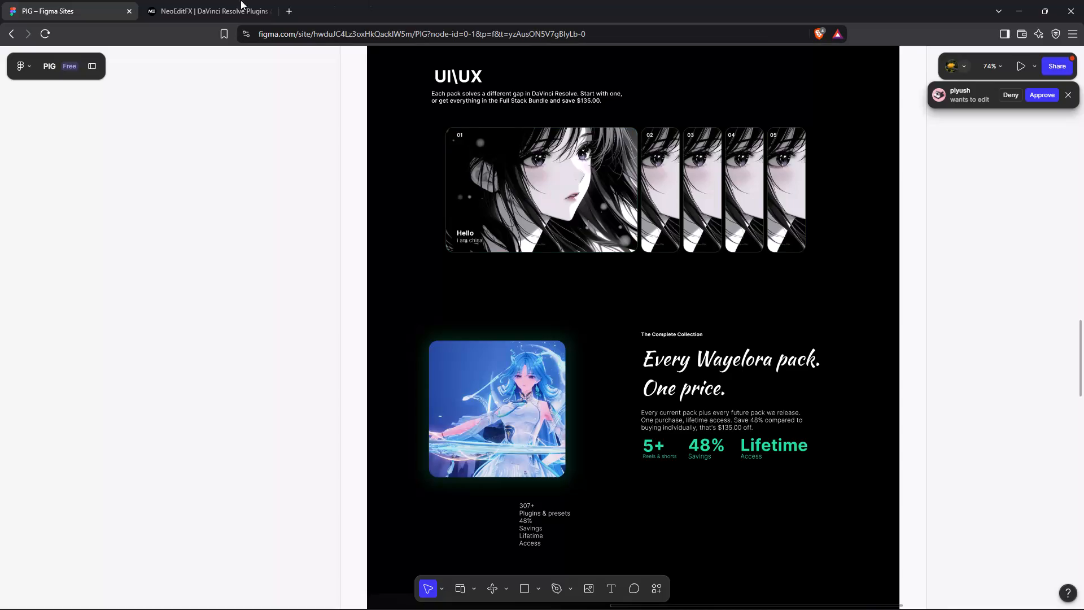
Check the NeoEditFX bundle section, then recolour the Figma site's "The Complete Collection" line to green 1DDE97.
left_click(185, 0)
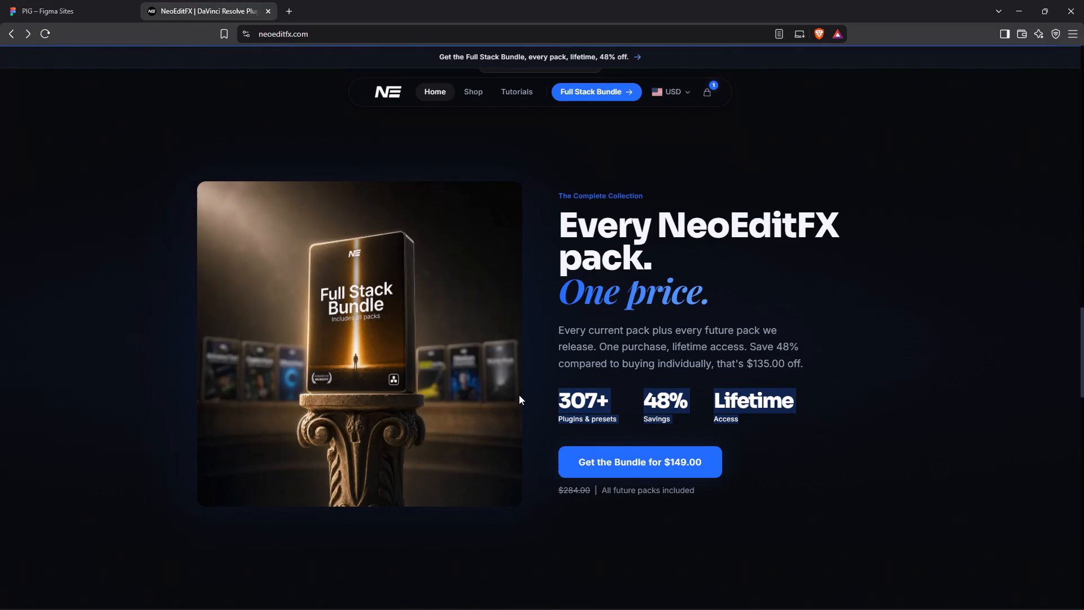
left_click(870, 451)
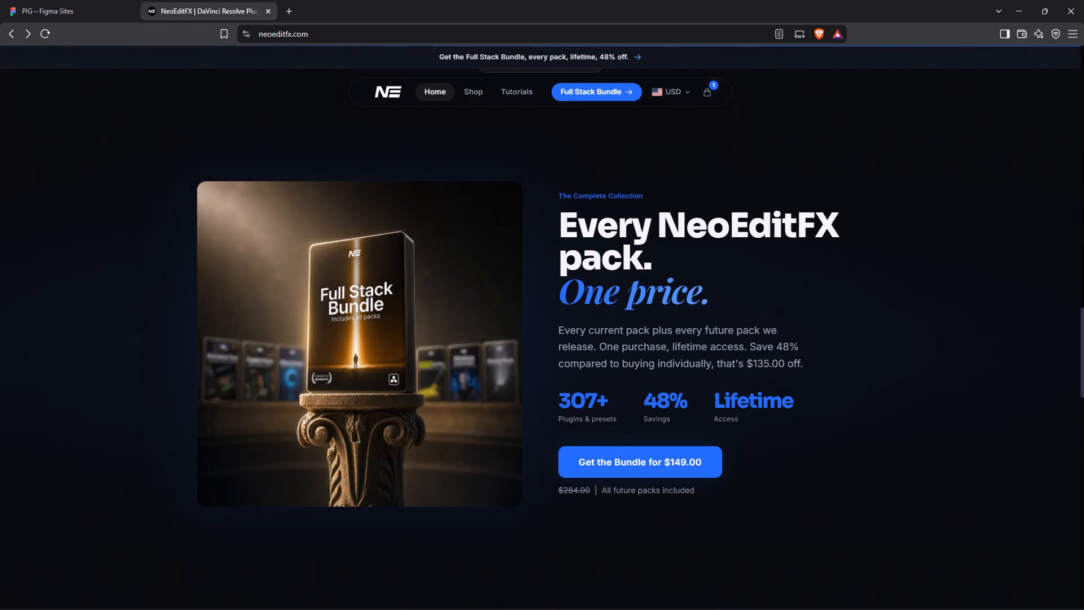
left_click(24, 0)
left_click(706, 335)
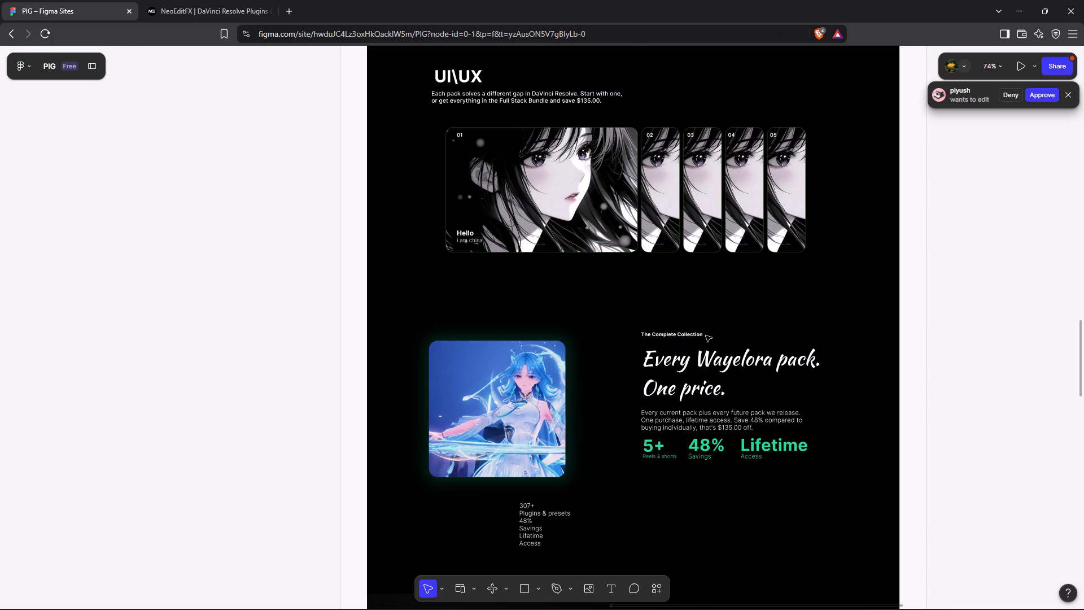
scroll(706, 335, "left", 1)
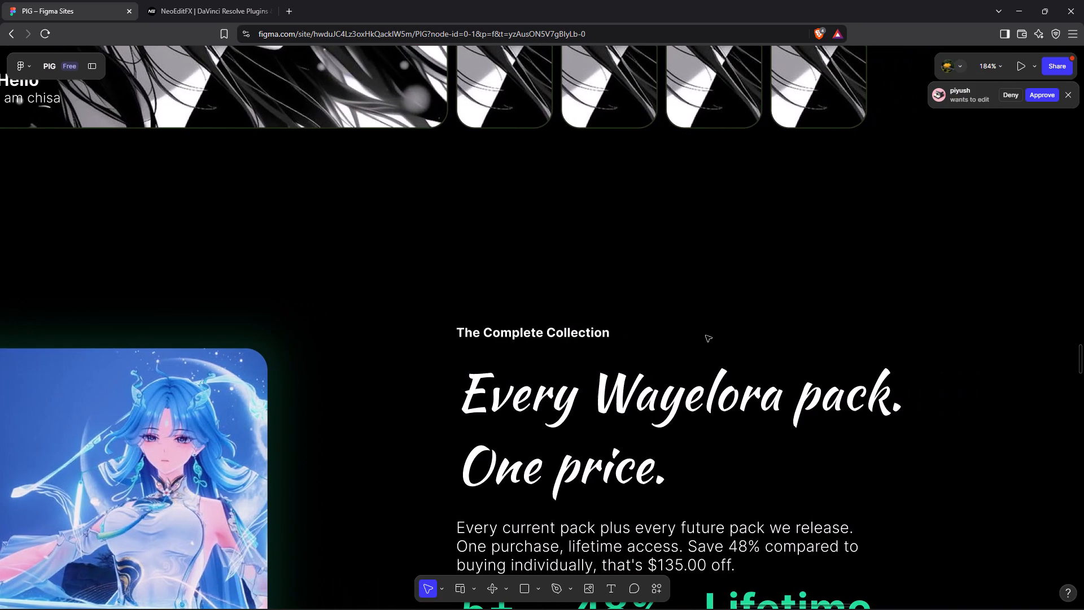
left_click(587, 331)
left_click(587, 331)
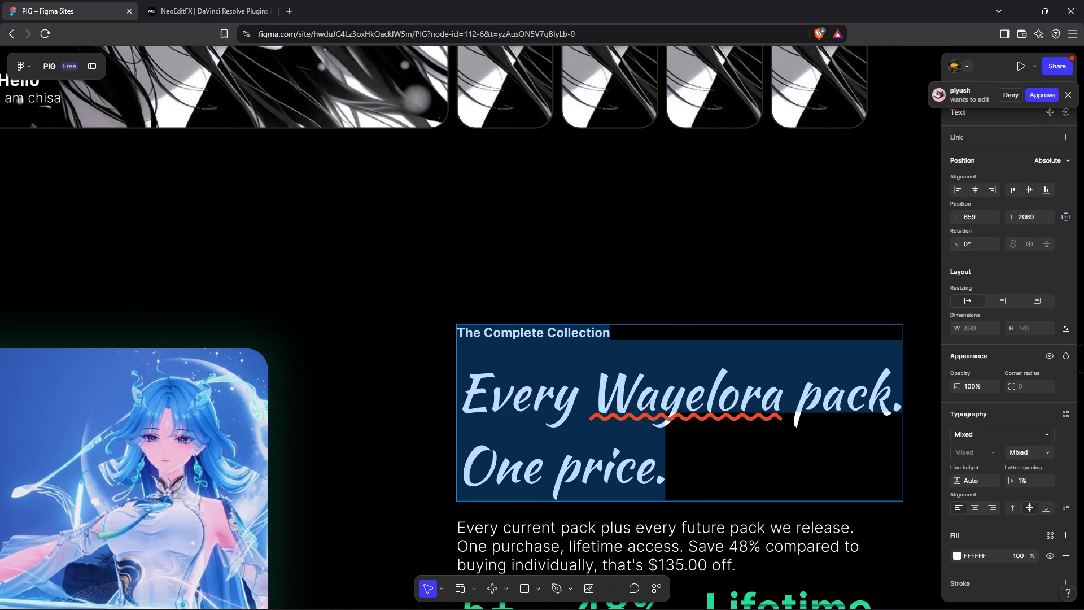
left_click_drag(621, 337, 461, 334)
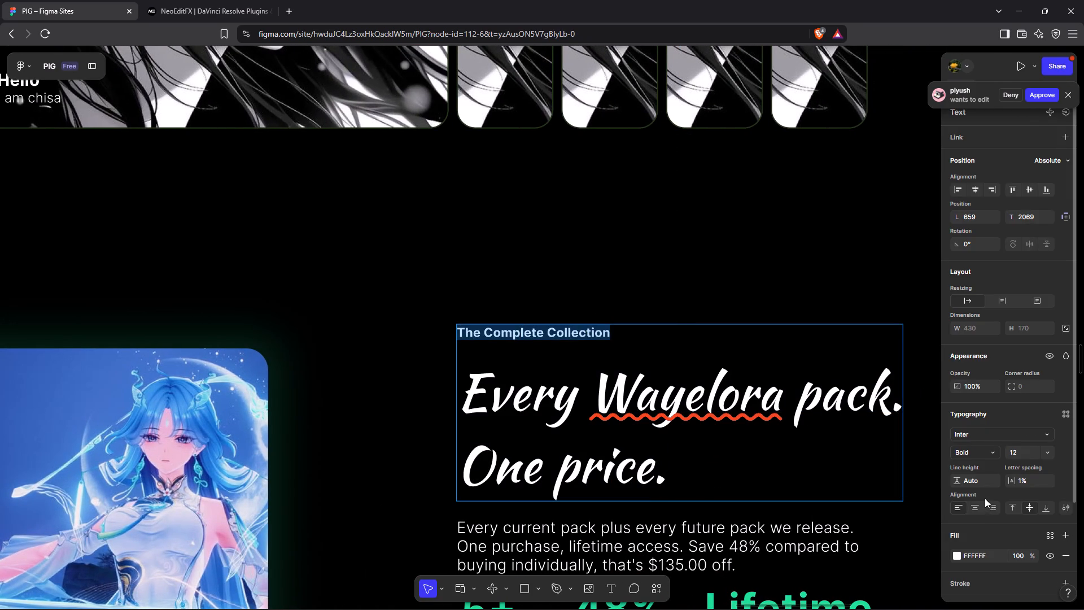
scroll(985, 498, "down", 2)
left_click(954, 467)
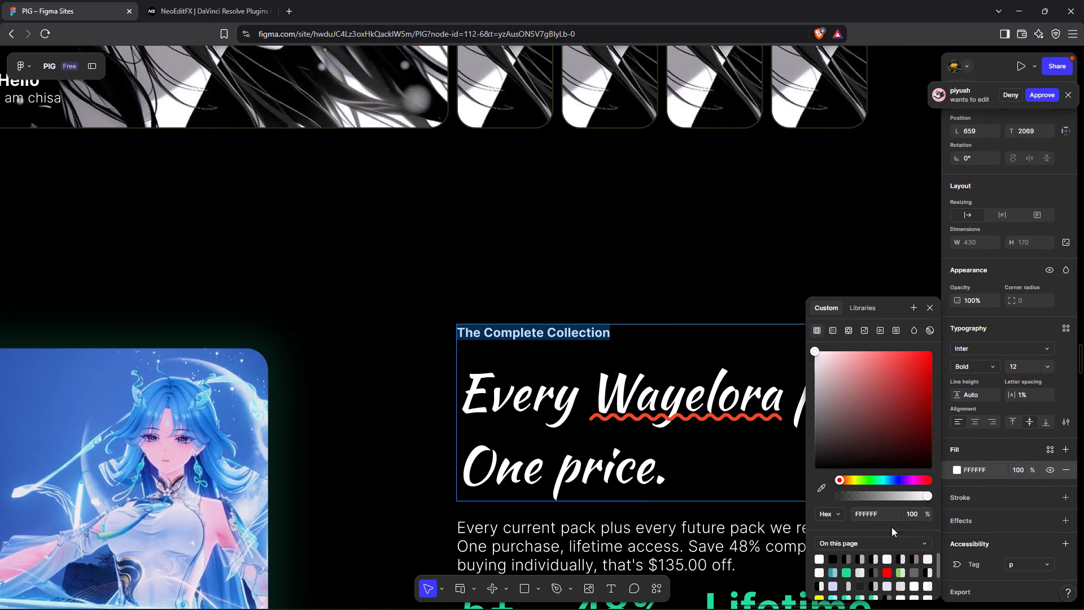
left_click(849, 573)
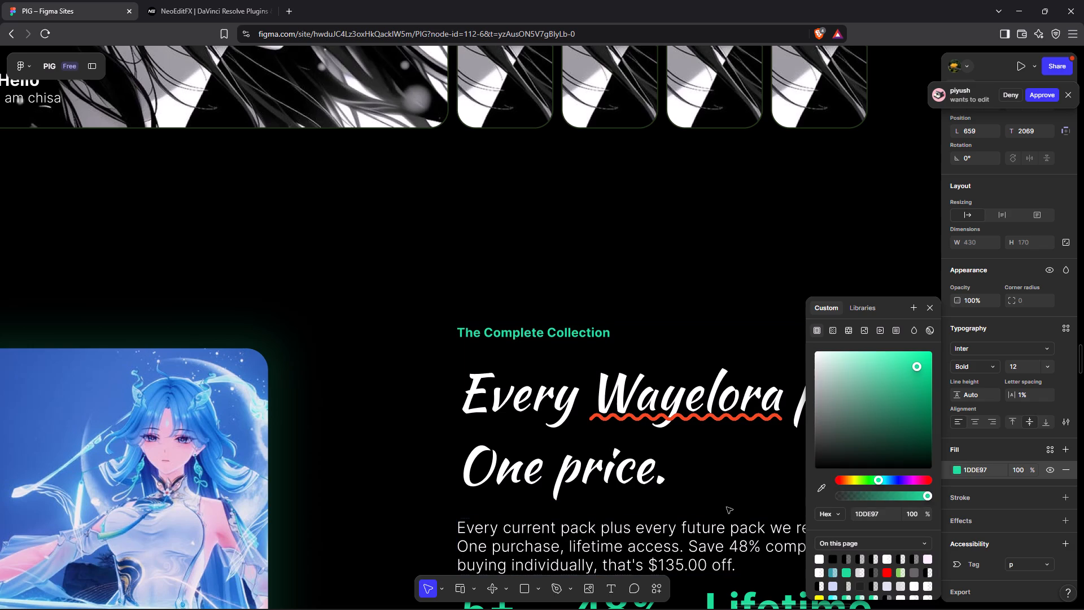
Recolour the "One price." line of the heading to the same green, 1DDE97.
left_click(663, 479)
left_click_drag(663, 479, 465, 477)
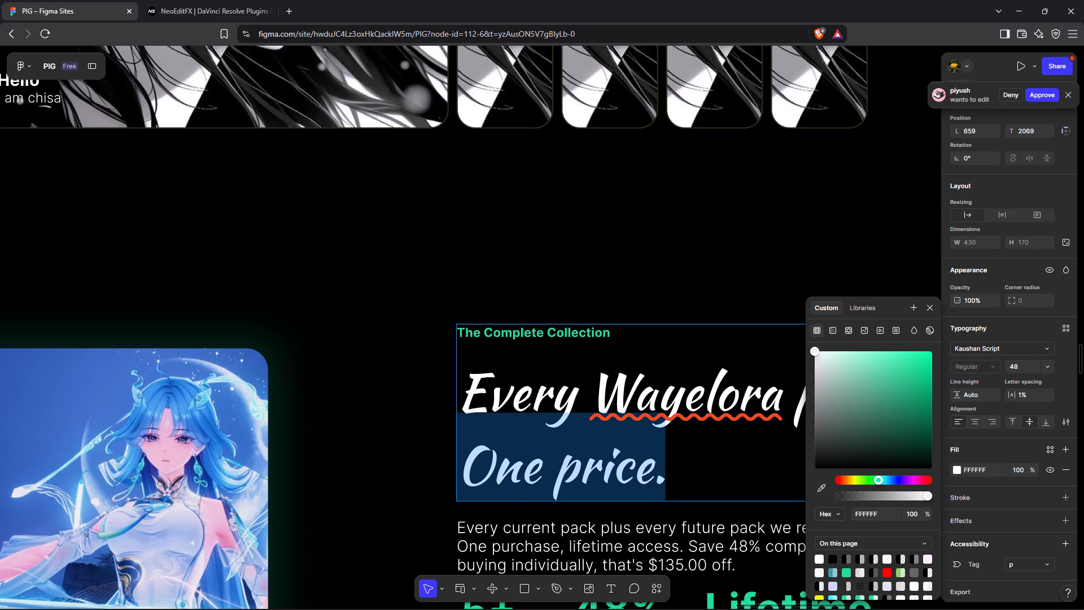
left_click(845, 572)
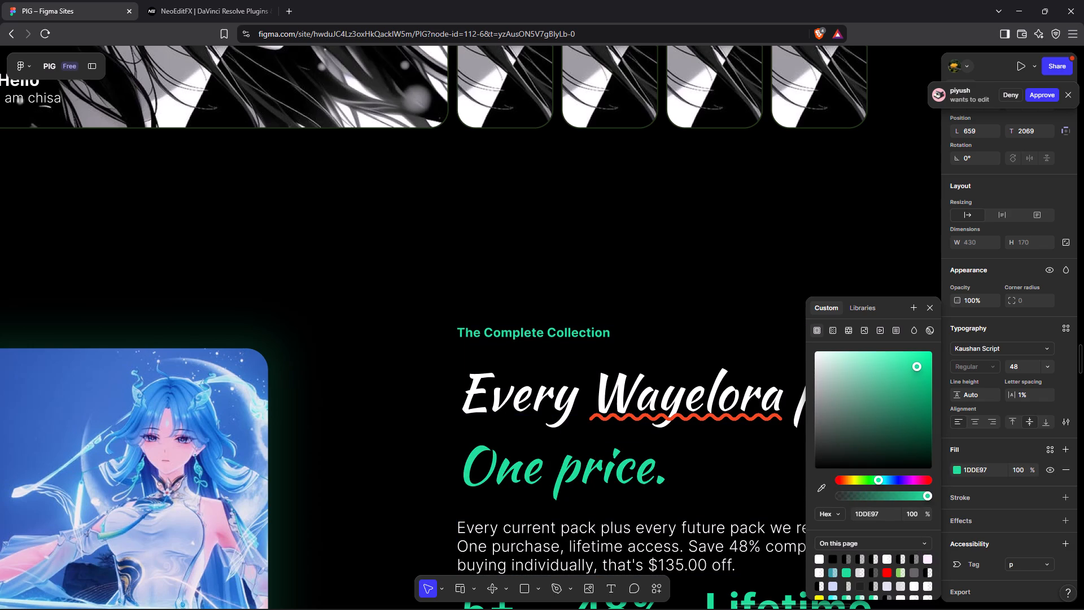
left_click(672, 343)
left_click(672, 343)
left_click(737, 267)
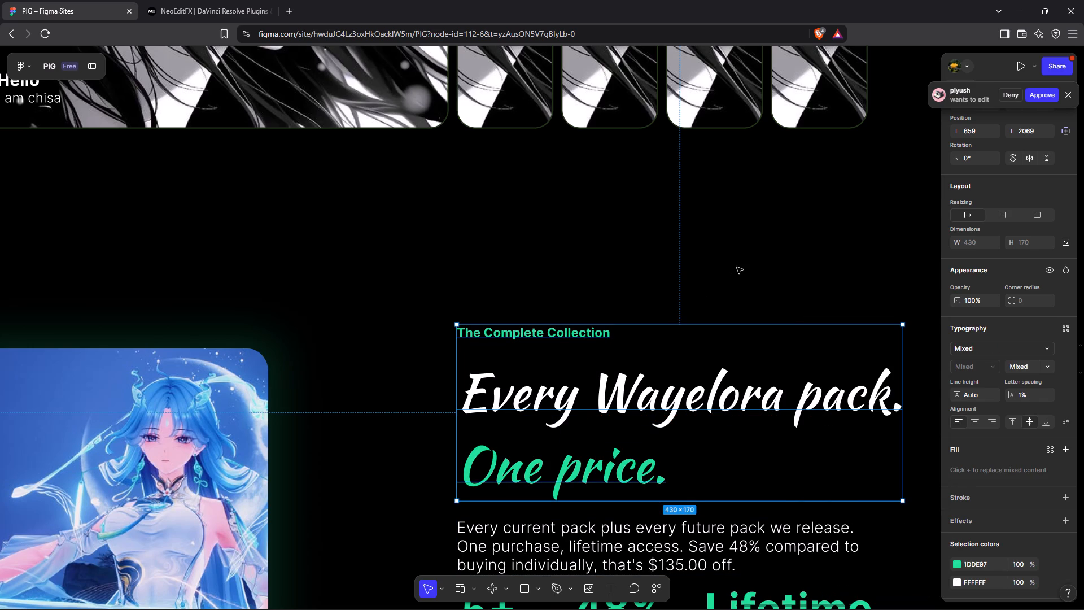
left_click(76, 246)
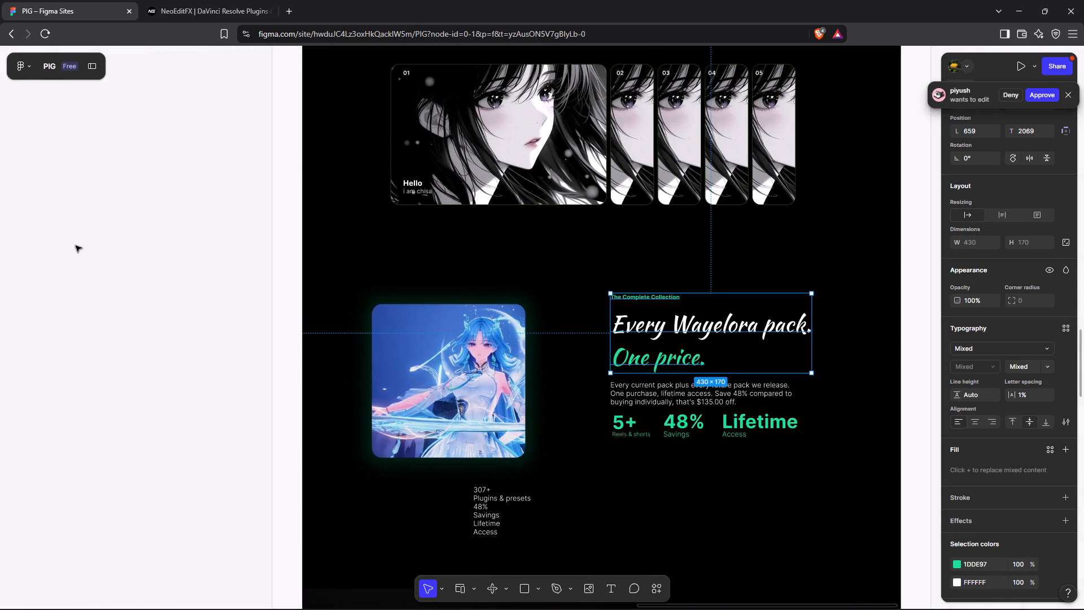
Move the heading, description and three statistics together slightly down beside the blue-haired character picture.
scroll(614, 453, "down", 1)
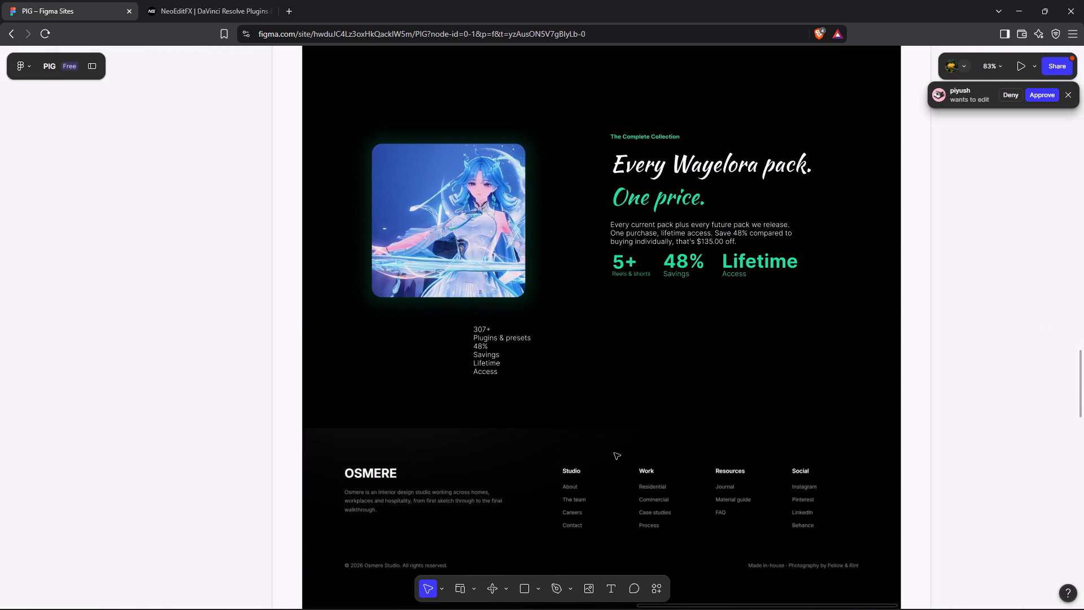
scroll(614, 453, "down", 1)
left_click_drag(595, 212, 779, 387)
left_click_drag(730, 277, 730, 289)
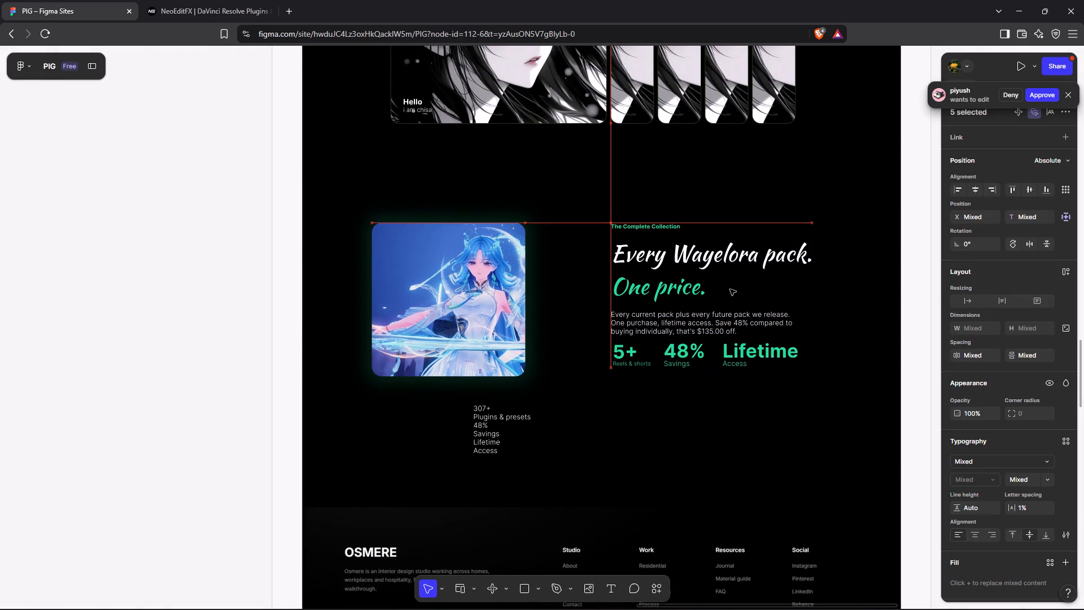
left_click_drag(730, 289, 730, 291)
left_click(209, 318)
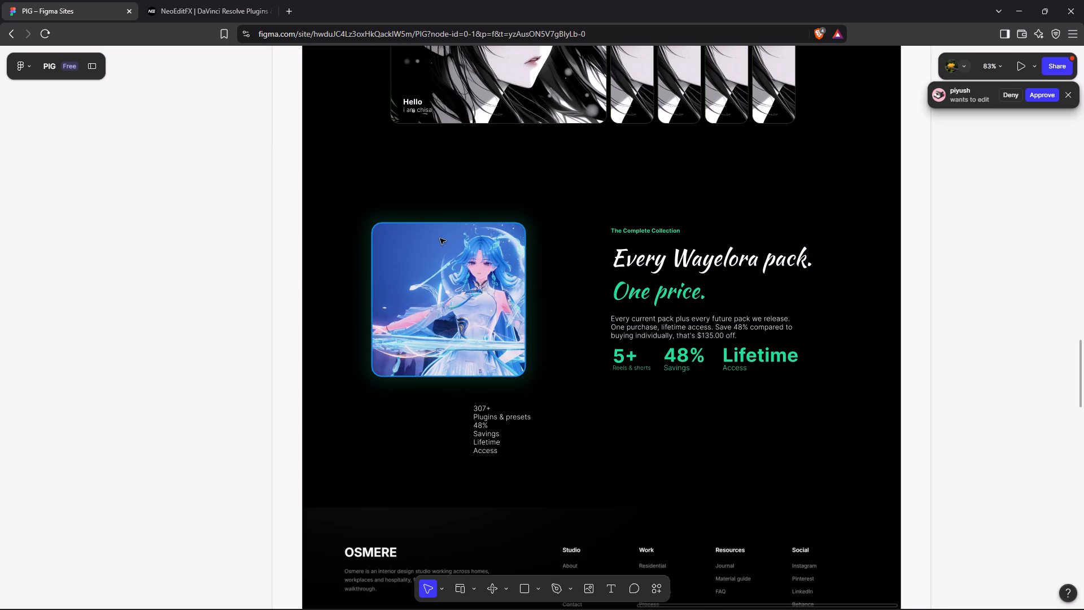
Enlarge the character picture and its green glow together to about 453 × 396 and shift them slightly down.
left_click(527, 227)
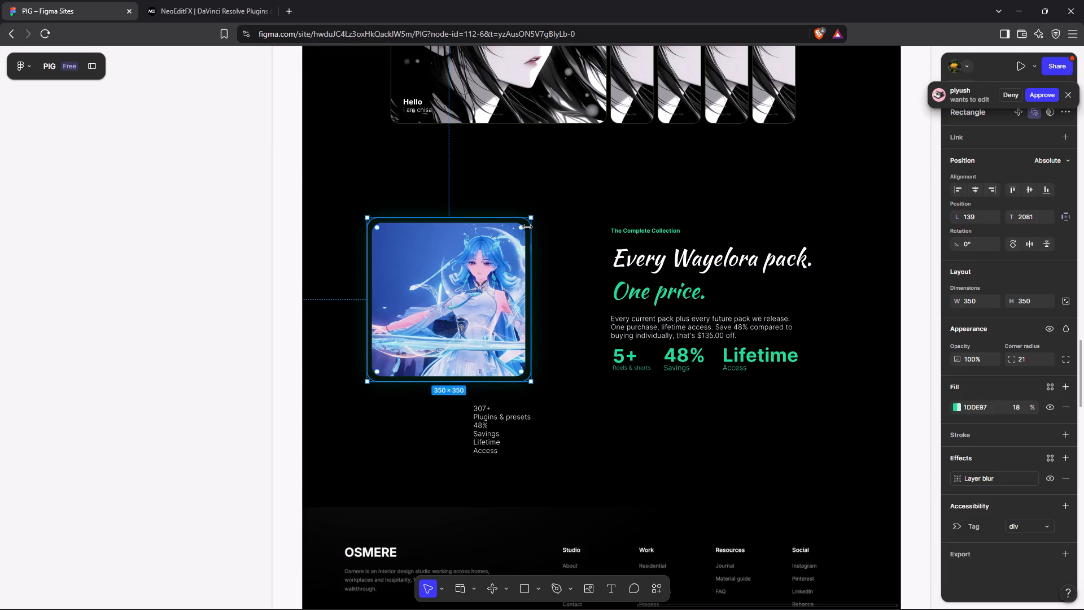
left_click(519, 230, "shift")
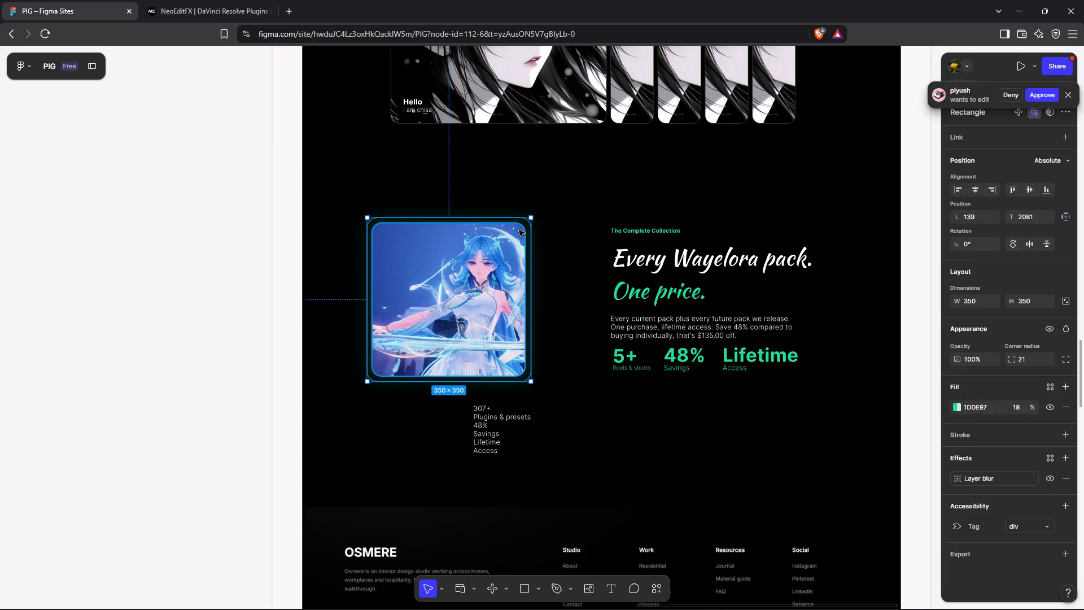
left_click_drag(531, 219, 547, 220)
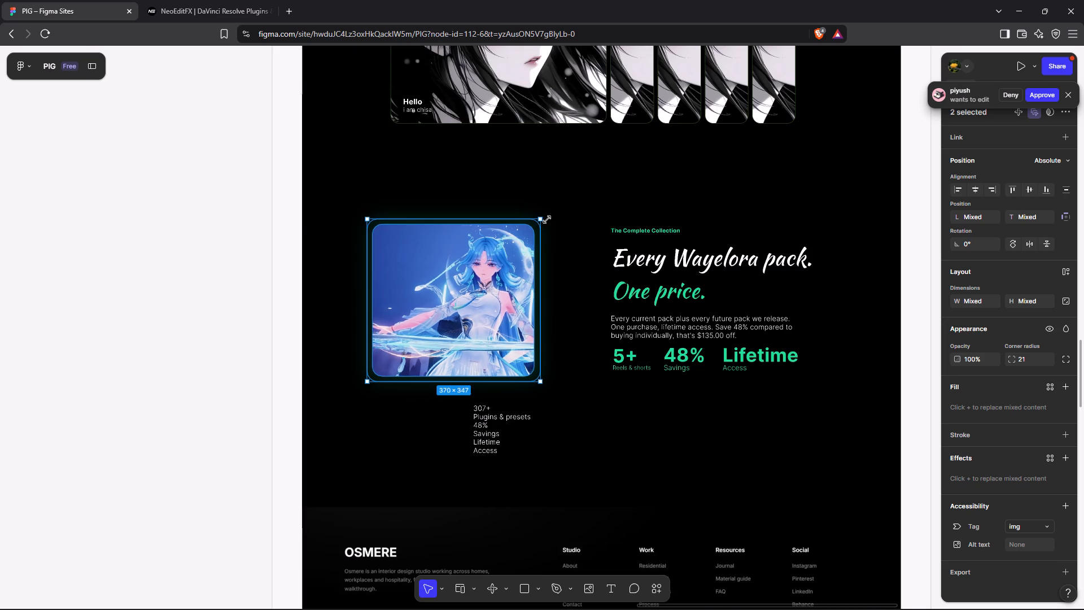
left_click_drag(547, 220, 581, 202)
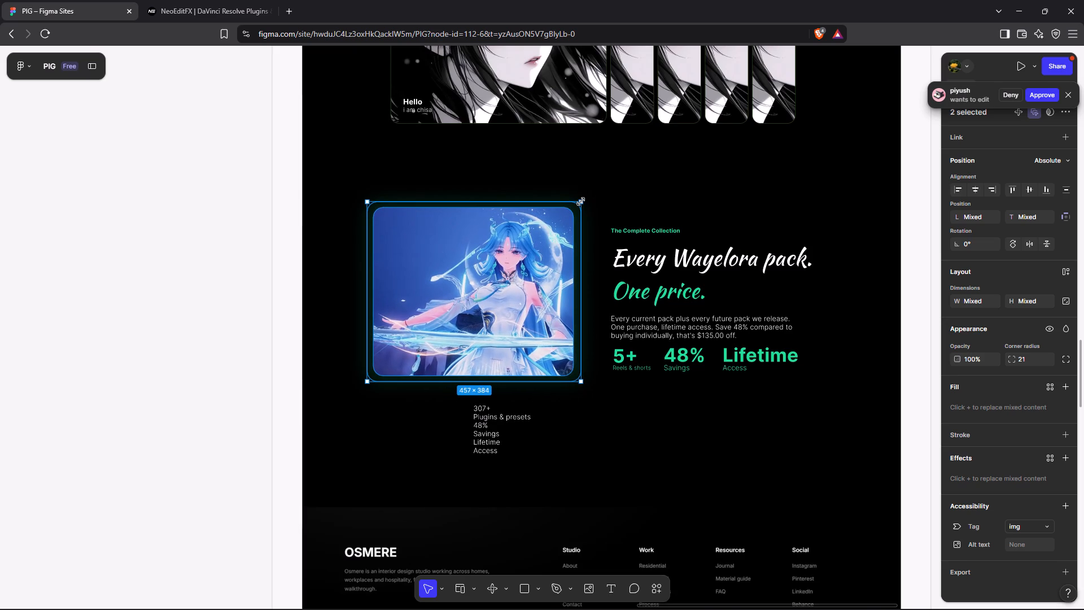
left_click_drag(581, 202, 580, 197)
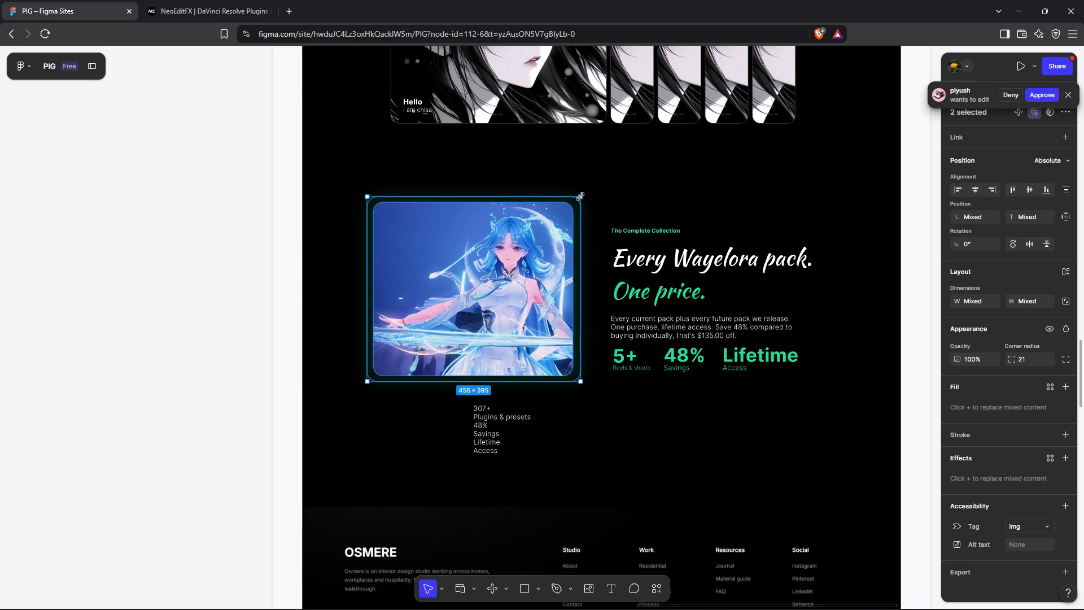
left_click_drag(580, 197, 579, 195)
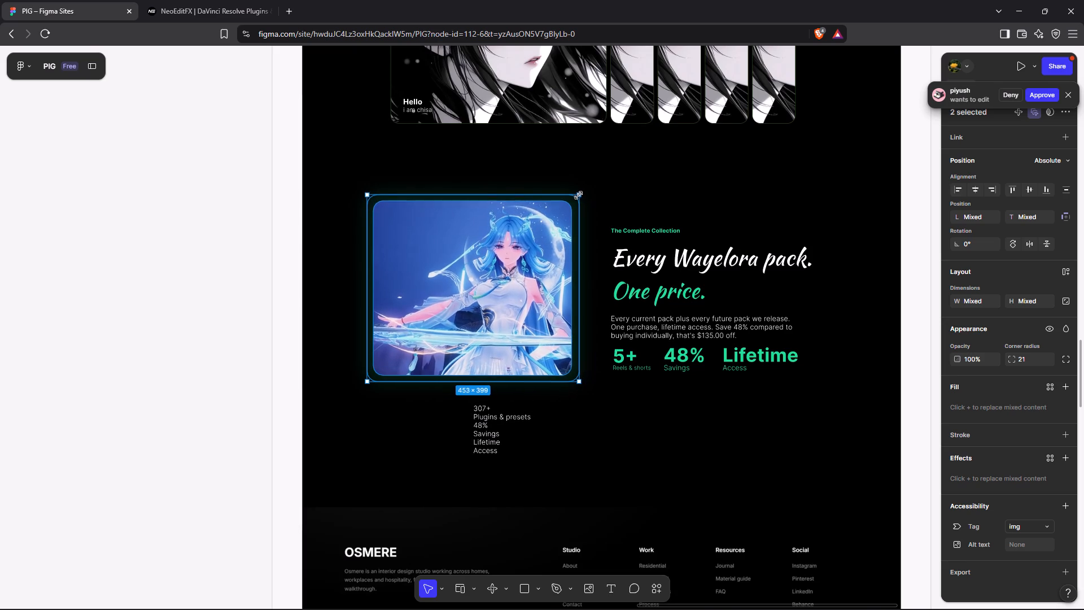
left_click_drag(579, 195, 579, 195)
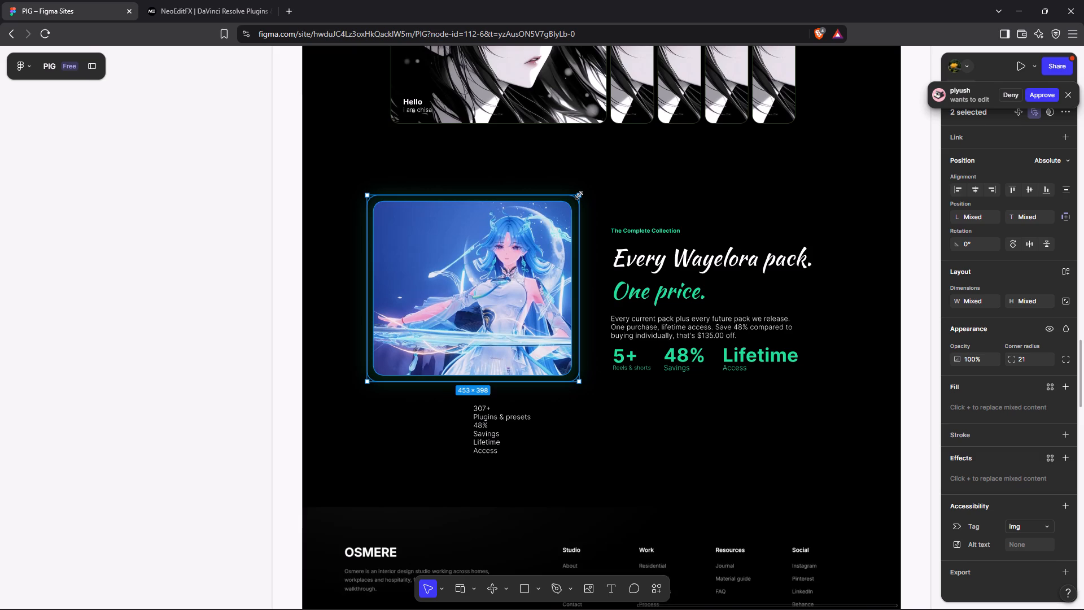
left_click_drag(579, 195, 579, 196)
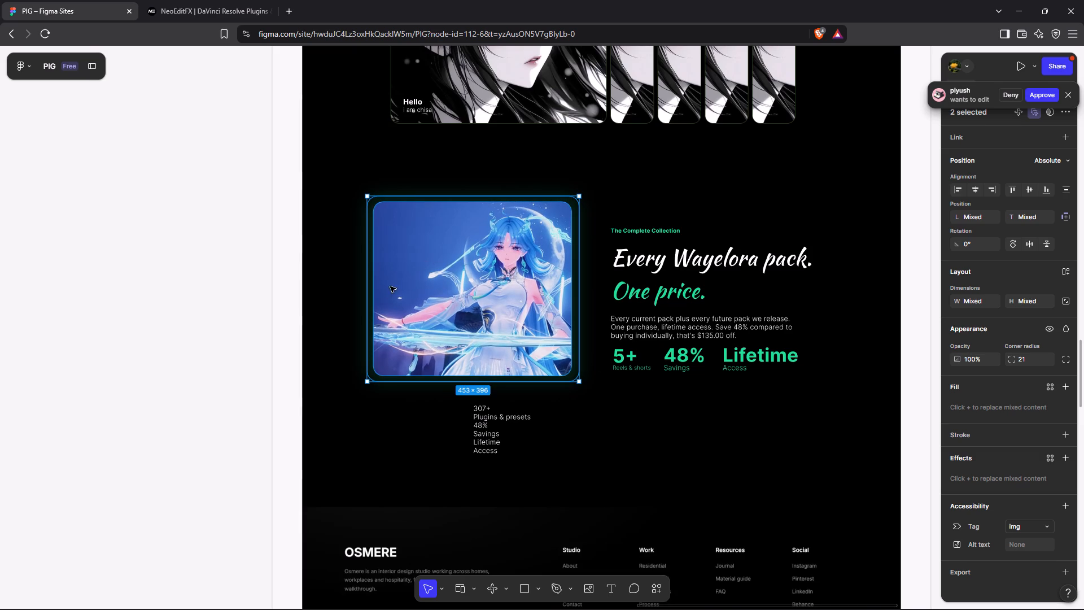
left_click_drag(470, 295, 471, 303)
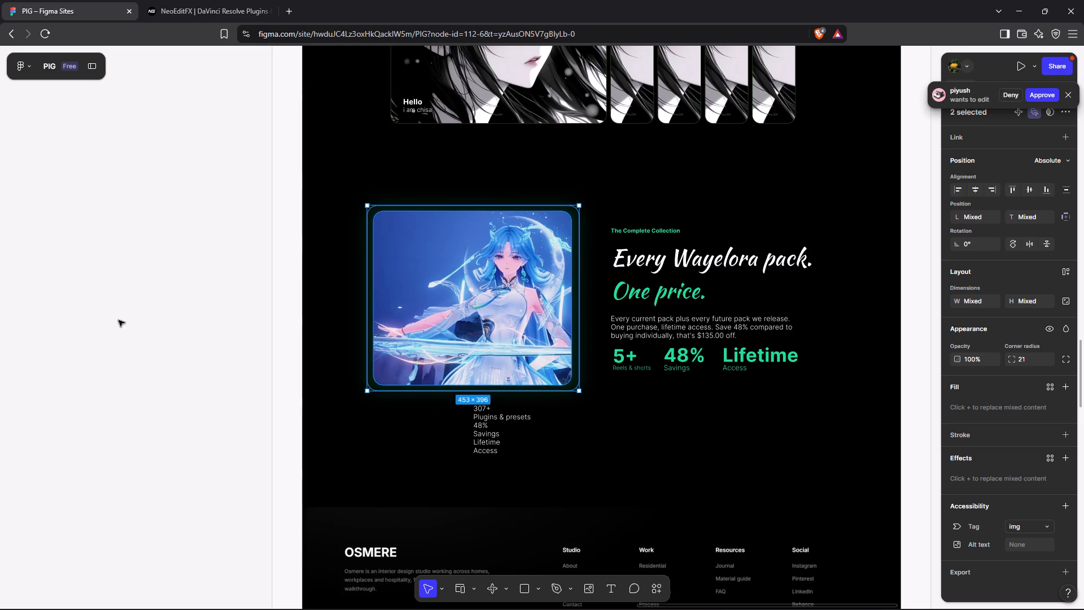
left_click(116, 321)
Delete the leftover "307+ Plugins & presets" text block below the character picture.
left_click(467, 434)
left_click(503, 434)
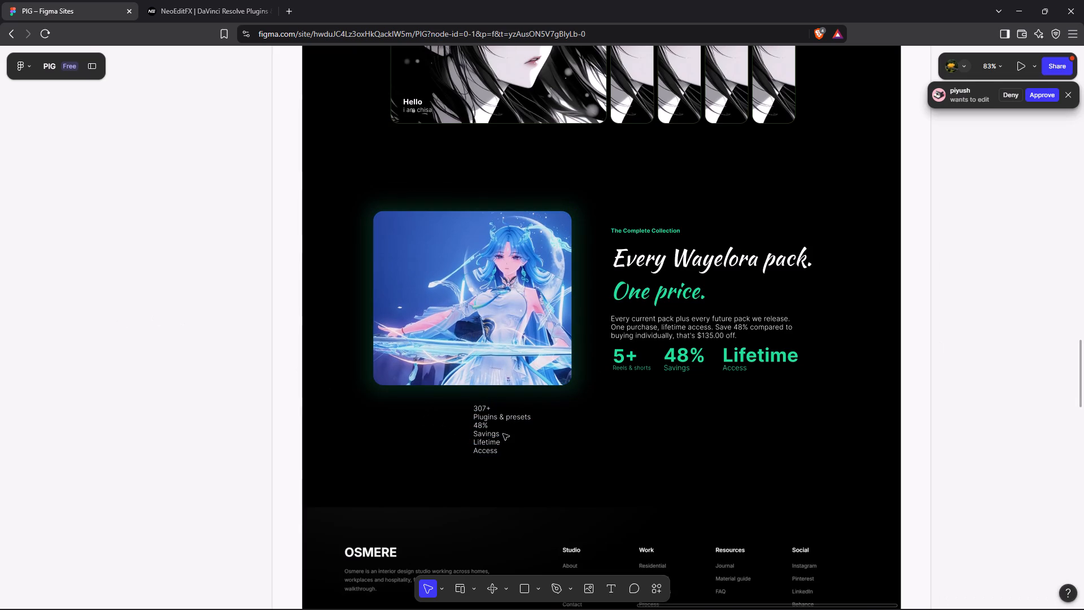
left_click(479, 424)
key("BackSpace")
left_click(138, 294)
Move the heading, description and three statistics together slightly up beside the enlarged picture.
left_click_drag(613, 219, 785, 378)
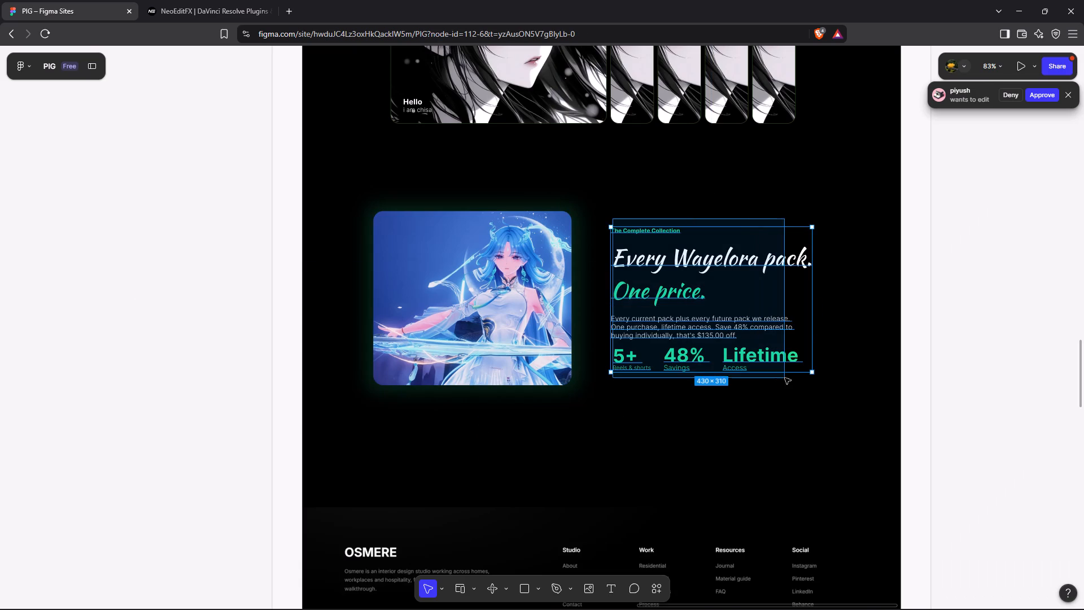
left_click_drag(722, 301, 720, 288)
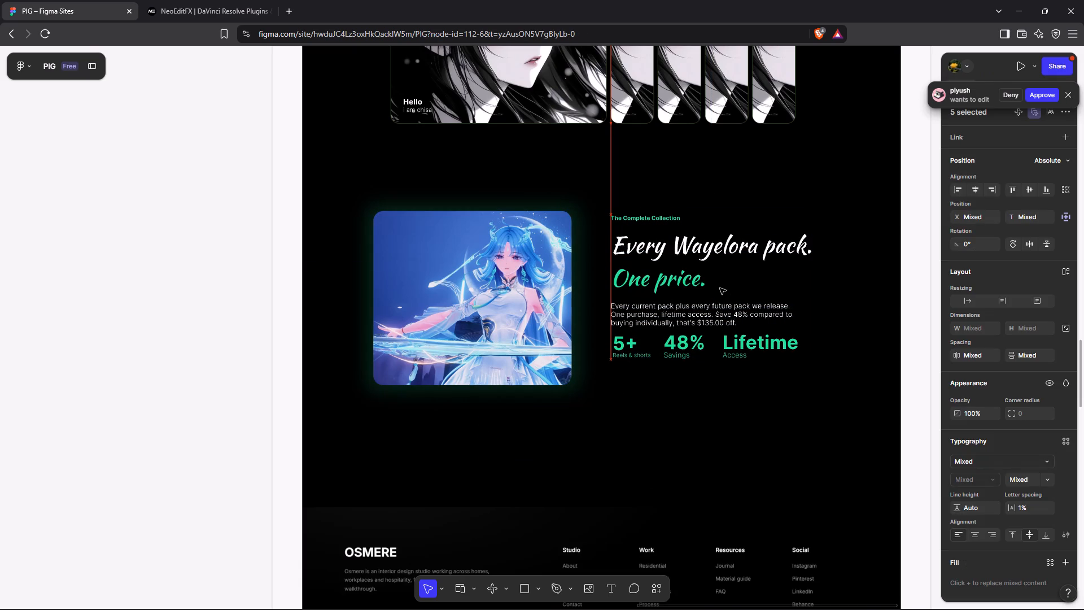
left_click_drag(720, 288, 720, 289)
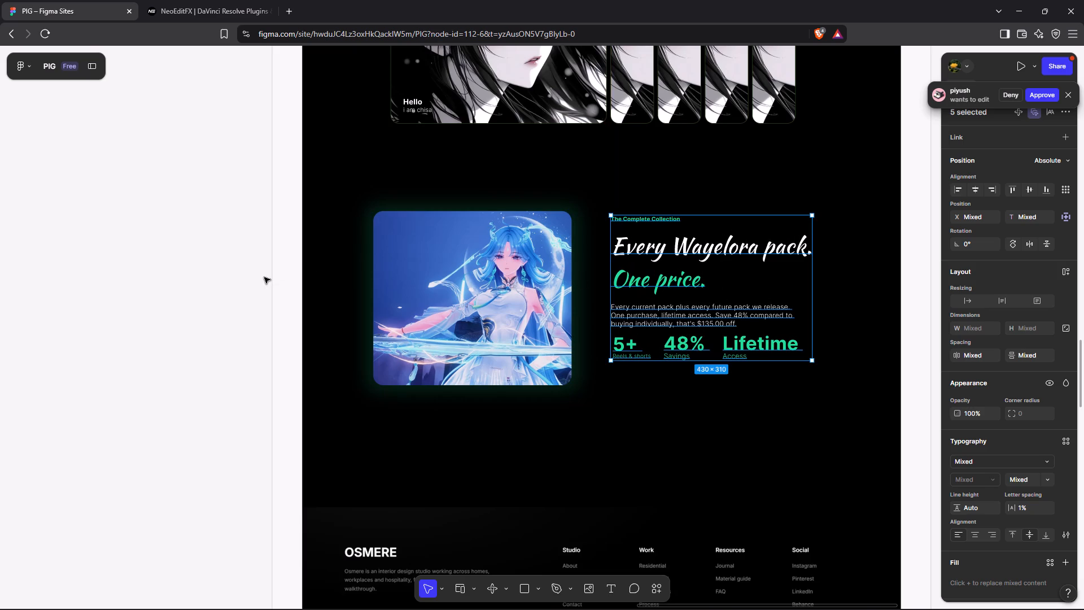
left_click(264, 277)
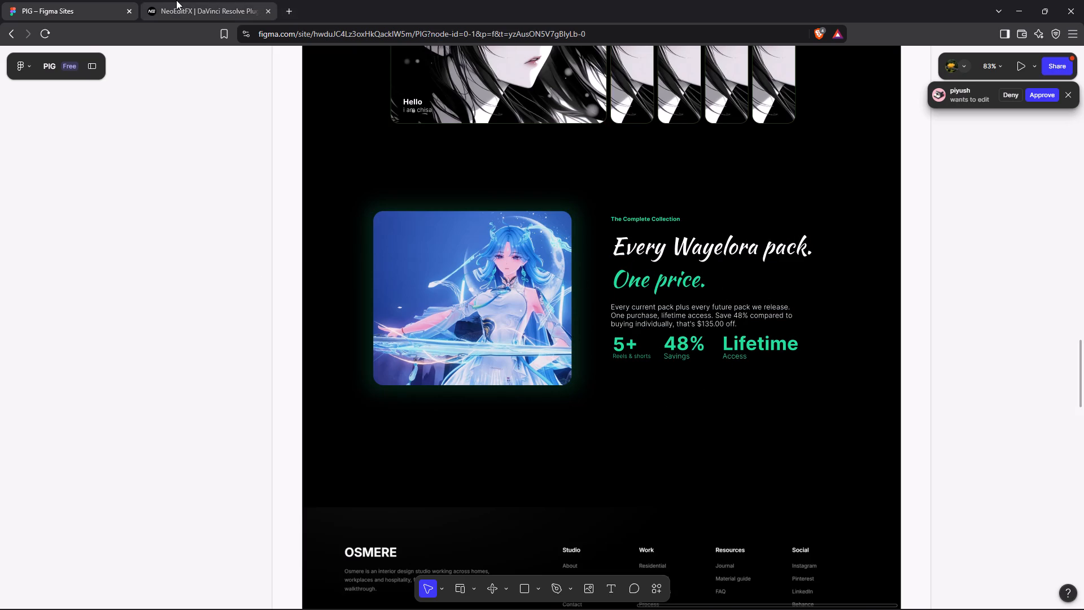
Switch to the NeoEditFX page and copy the "Get the Bundle for $149.00" button label.
left_click(176, 0)
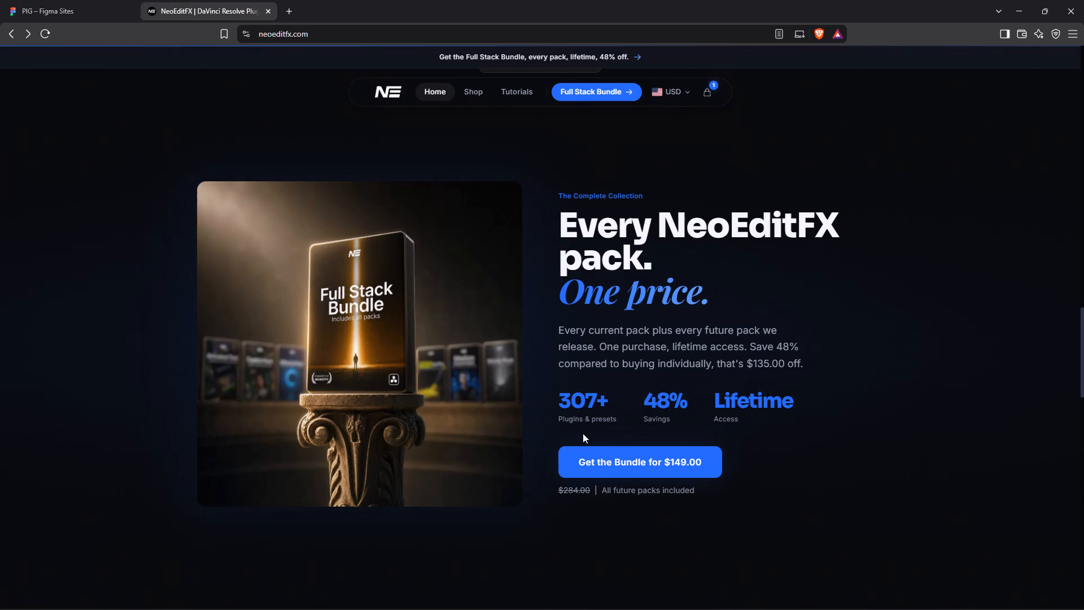
left_click_drag(553, 454, 702, 457)
left_click_drag(702, 457, 607, 469)
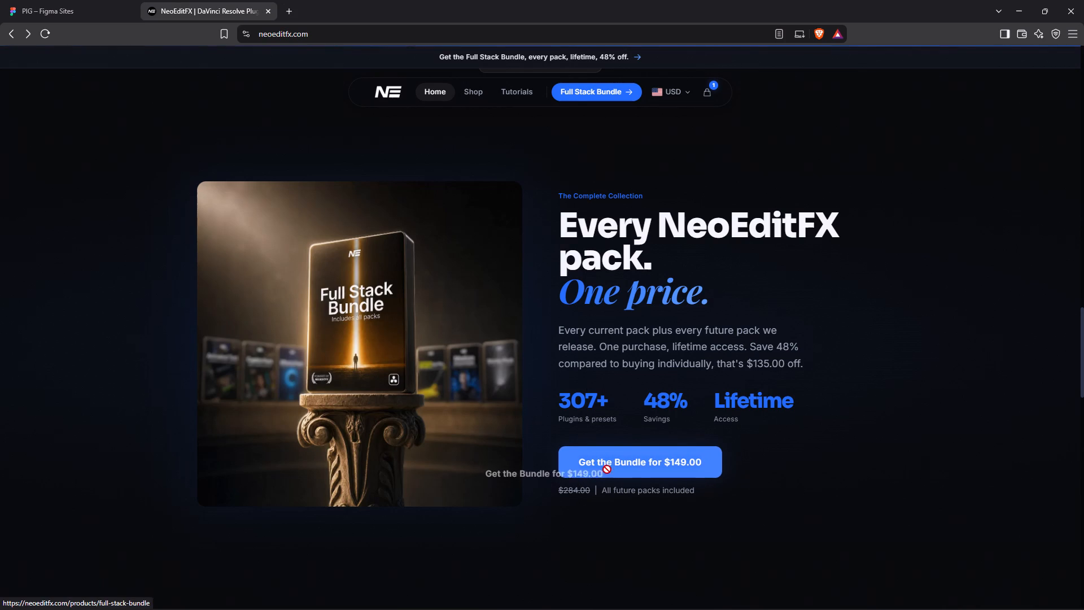
left_click_drag(607, 469, 870, 432)
left_click_drag(554, 421, 705, 460)
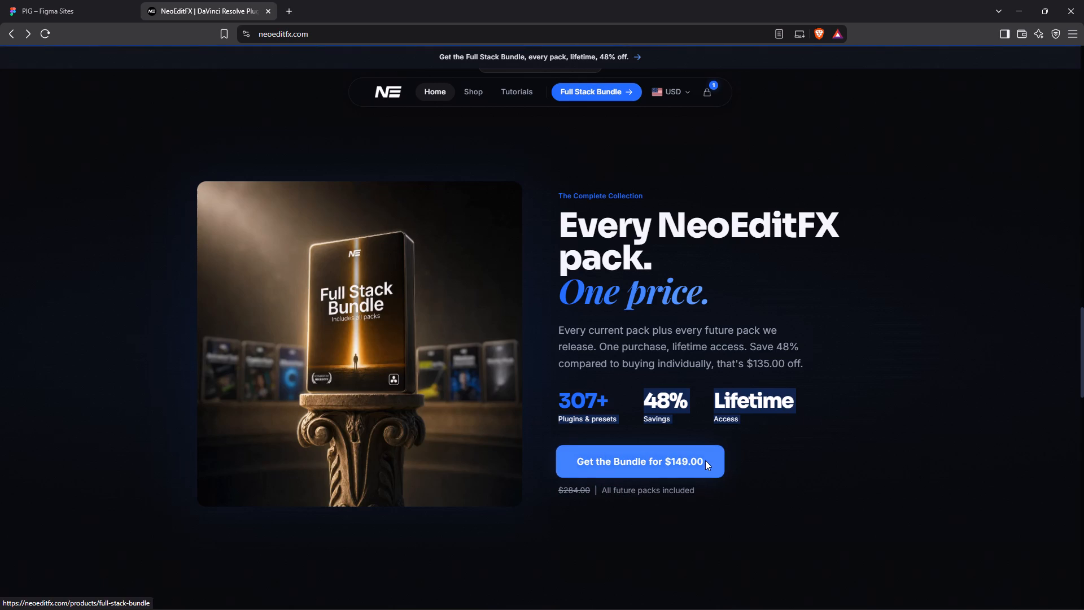
left_click_drag(571, 431, 573, 443)
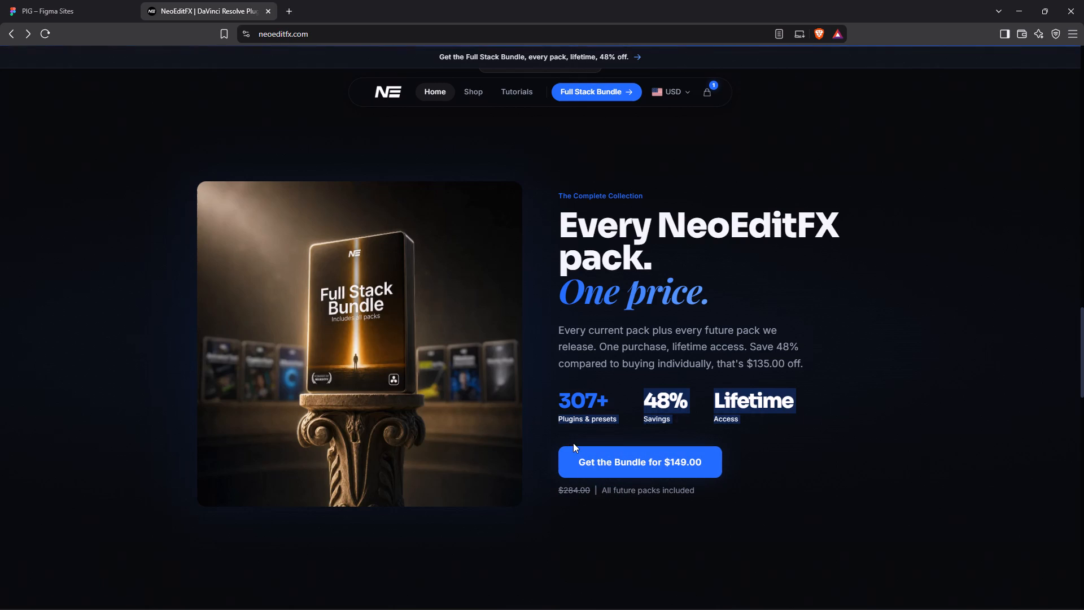
left_click(573, 443)
left_click(573, 443)
left_click_drag(573, 443, 662, 463)
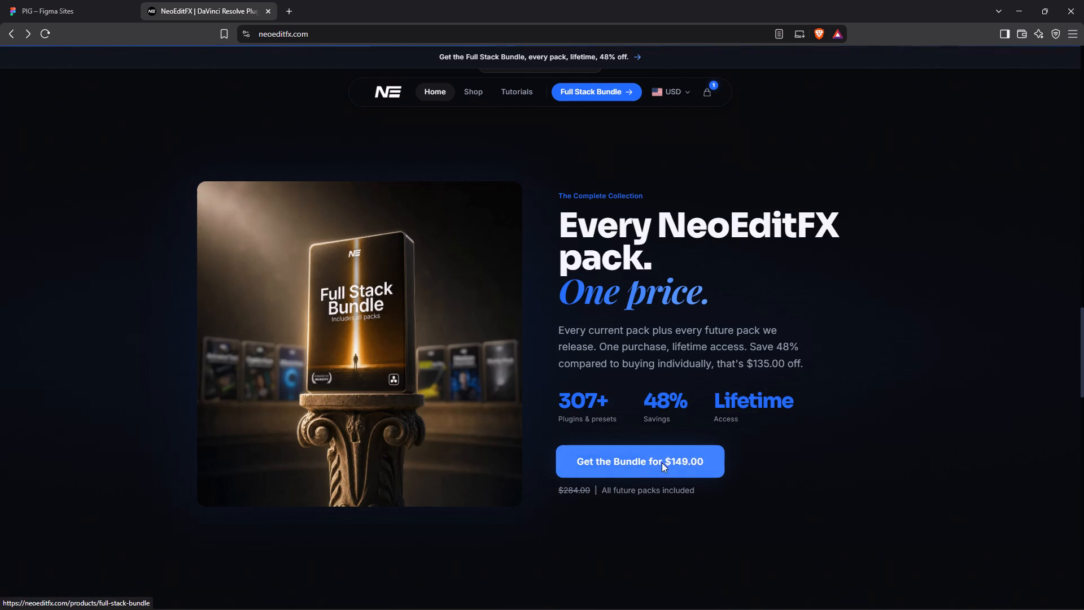
left_click_drag(662, 463, 704, 461)
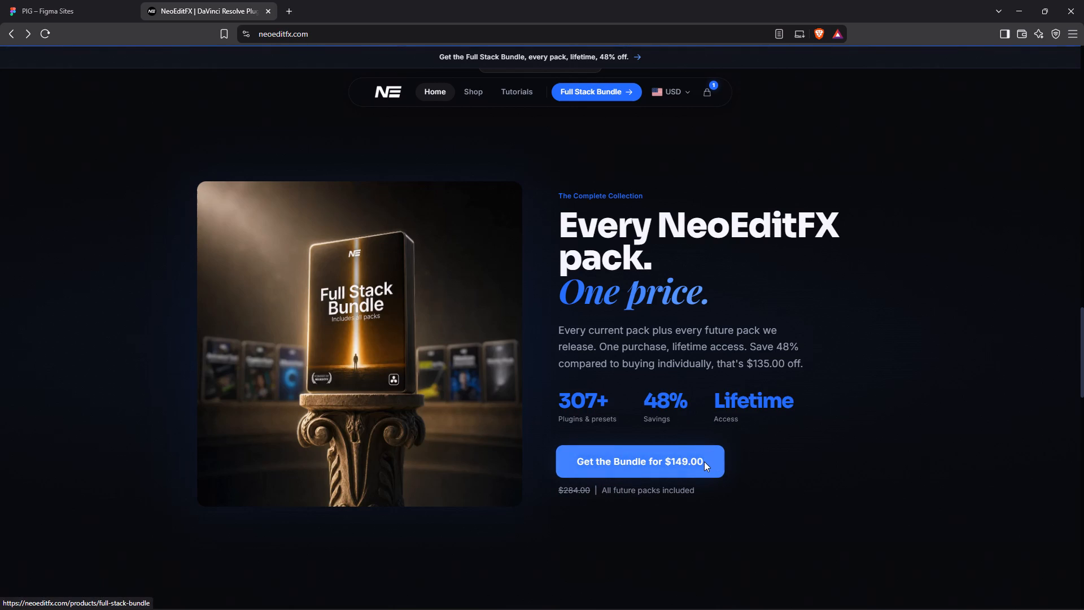
key("ctrl+c")
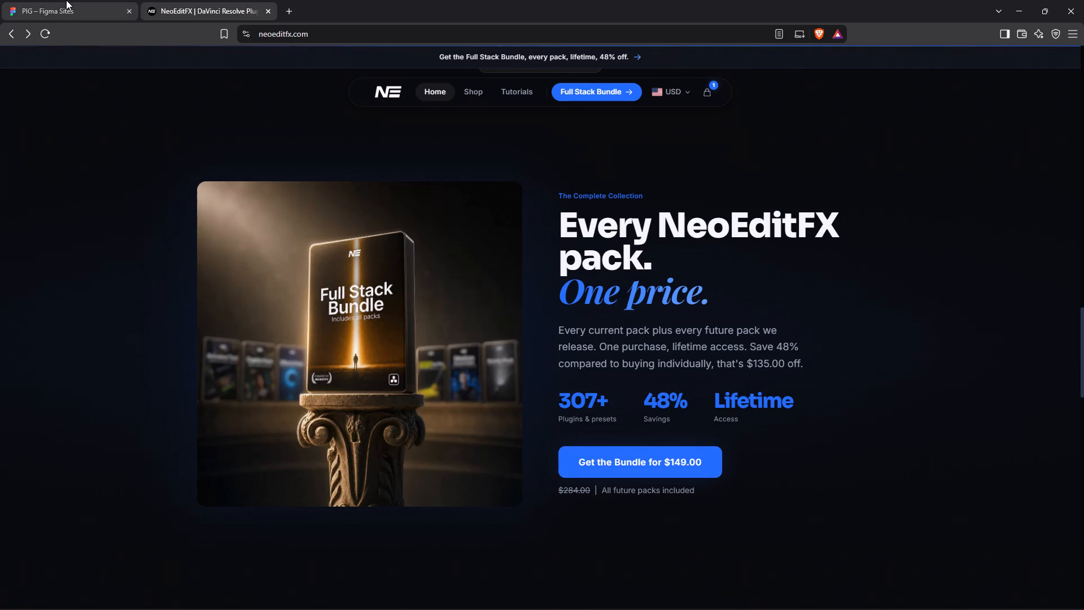
Back in the Figma site, draw a rectangle about 201 × 46 just below the three statistics, at about 734, 2403.
left_click(66, 0)
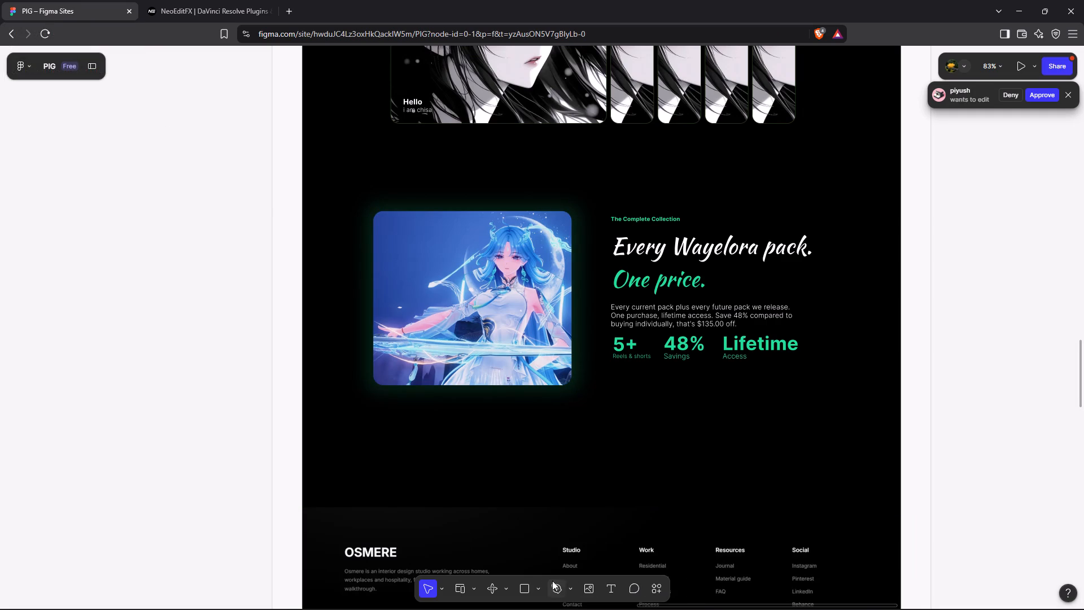
left_click(526, 586)
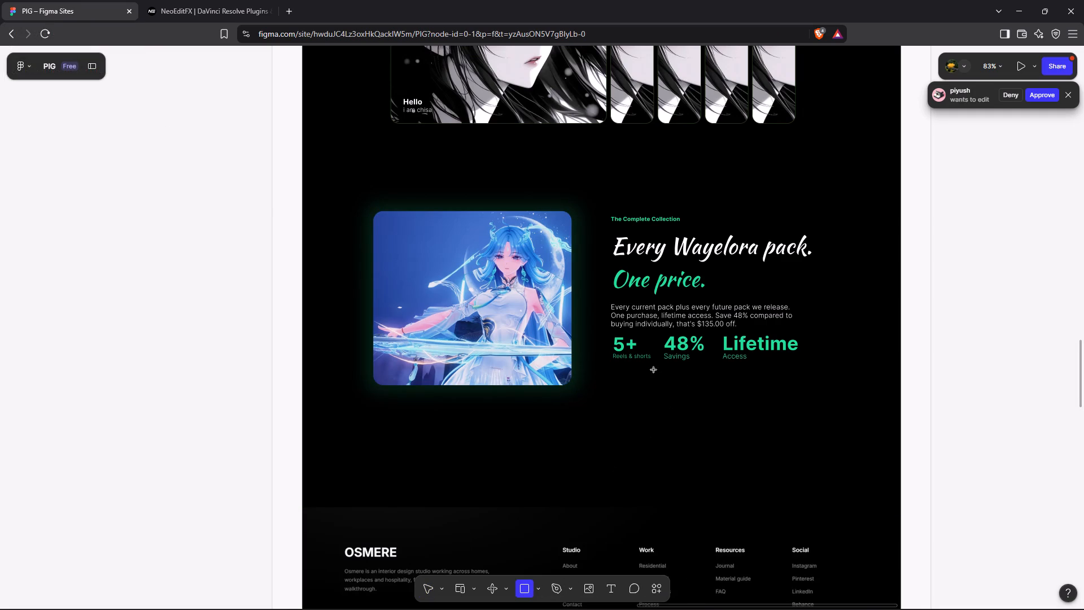
left_click_drag(654, 369, 750, 390)
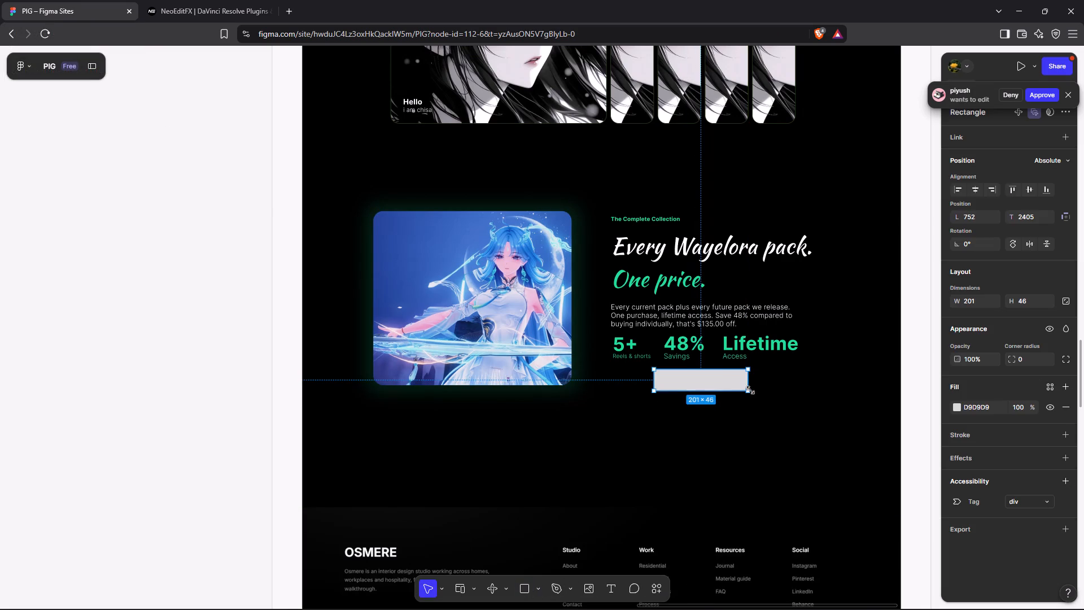
left_click_drag(714, 384, 698, 382)
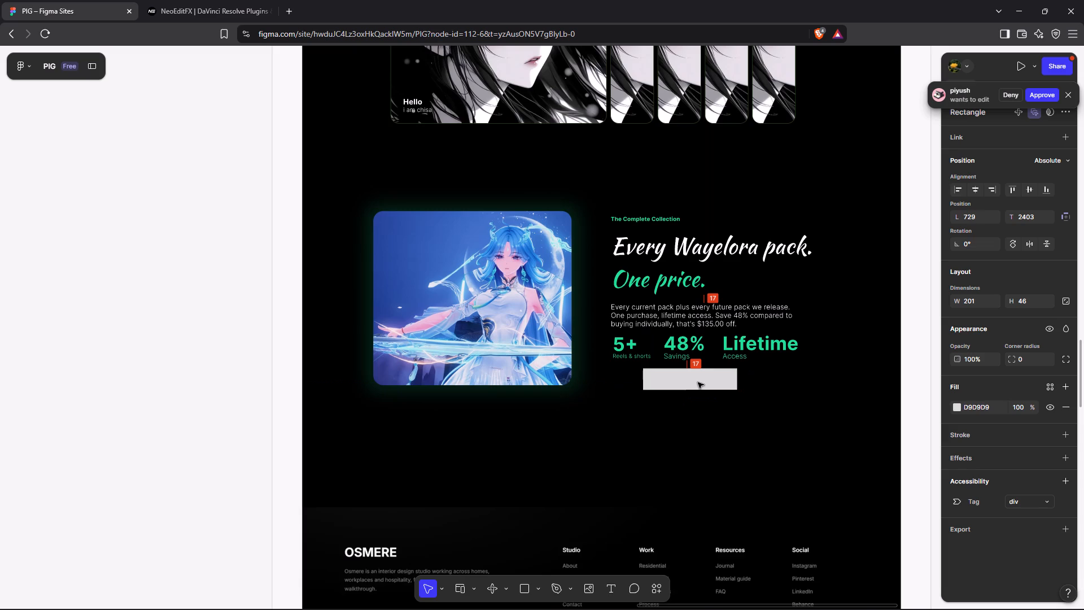
left_click_drag(698, 382, 705, 381)
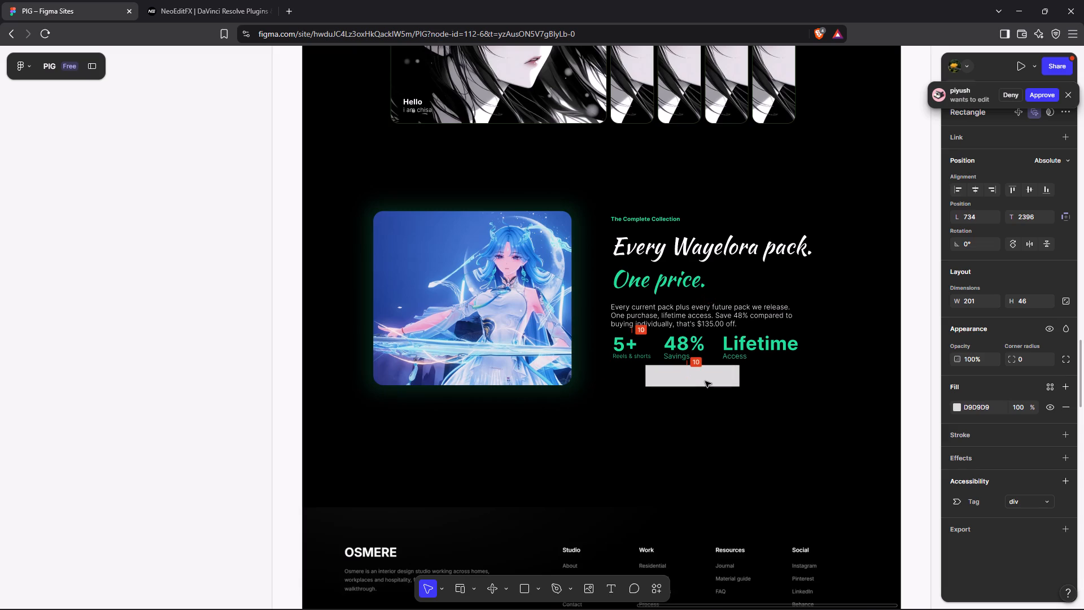
left_click_drag(705, 381, 705, 382)
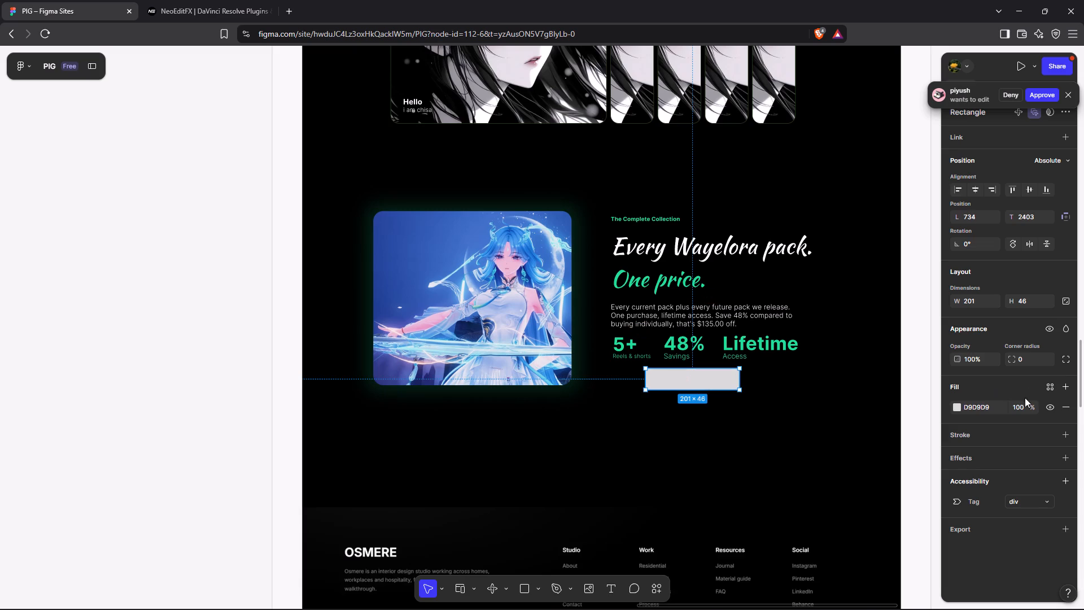
Round the new rectangle's corners to a radius of 12, checking the reference button on the NeoEditFX page.
left_click_drag(1008, 357, 631, 323)
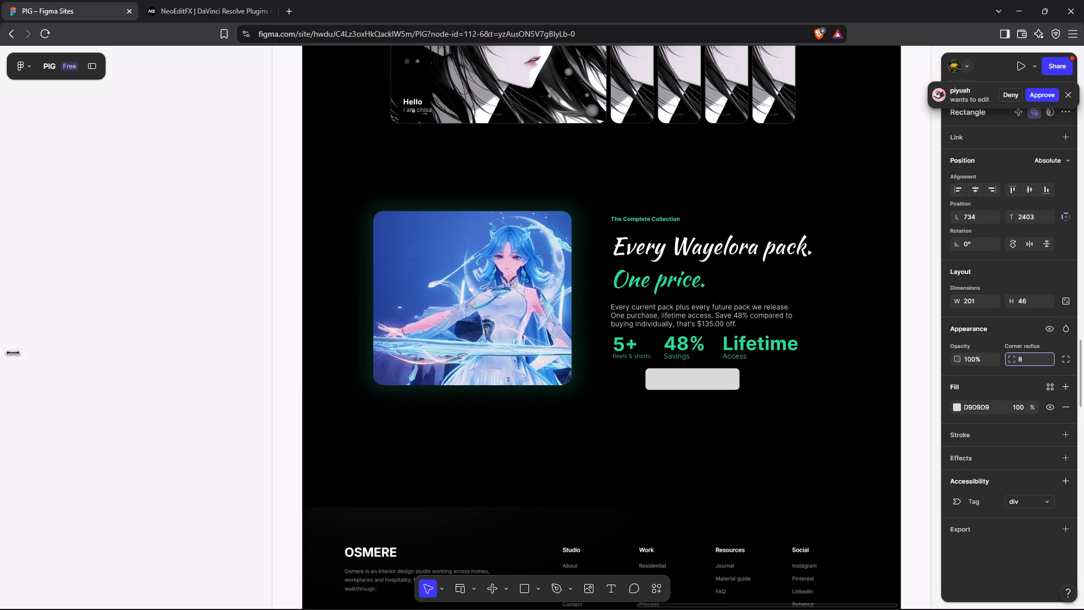
left_click_drag(631, 323, 738, 308)
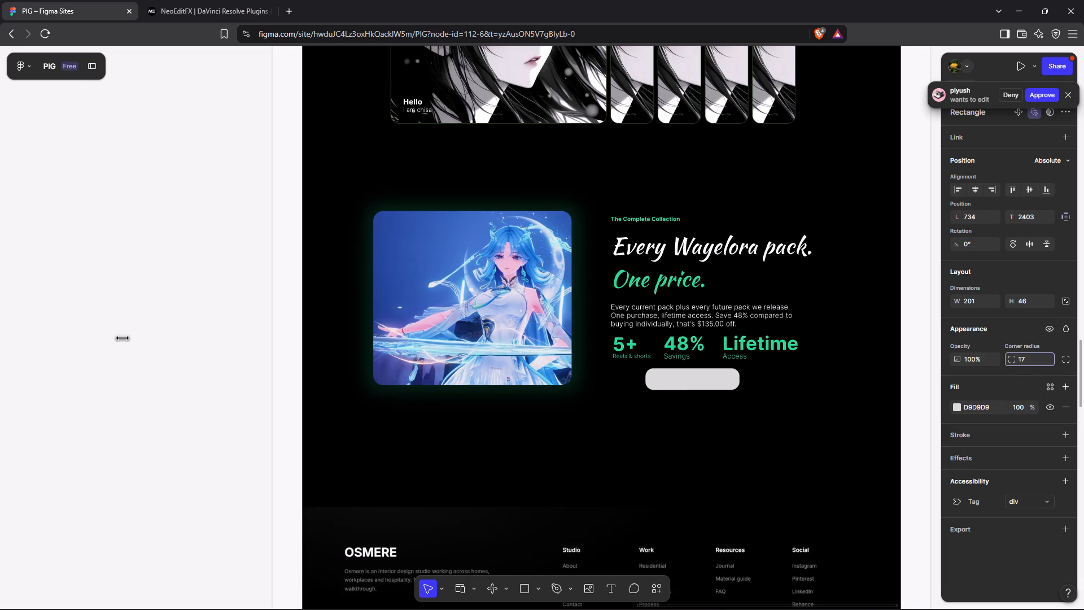
left_click_drag(738, 308, 845, 291)
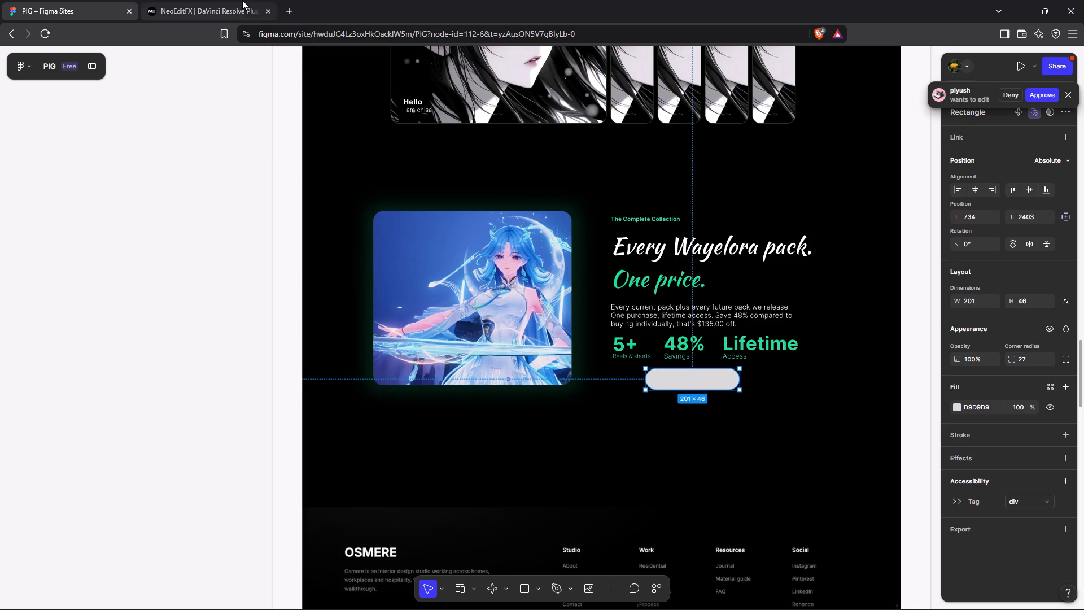
left_click(241, 0)
left_click(34, 0)
left_click_drag(1010, 362, 499, 317)
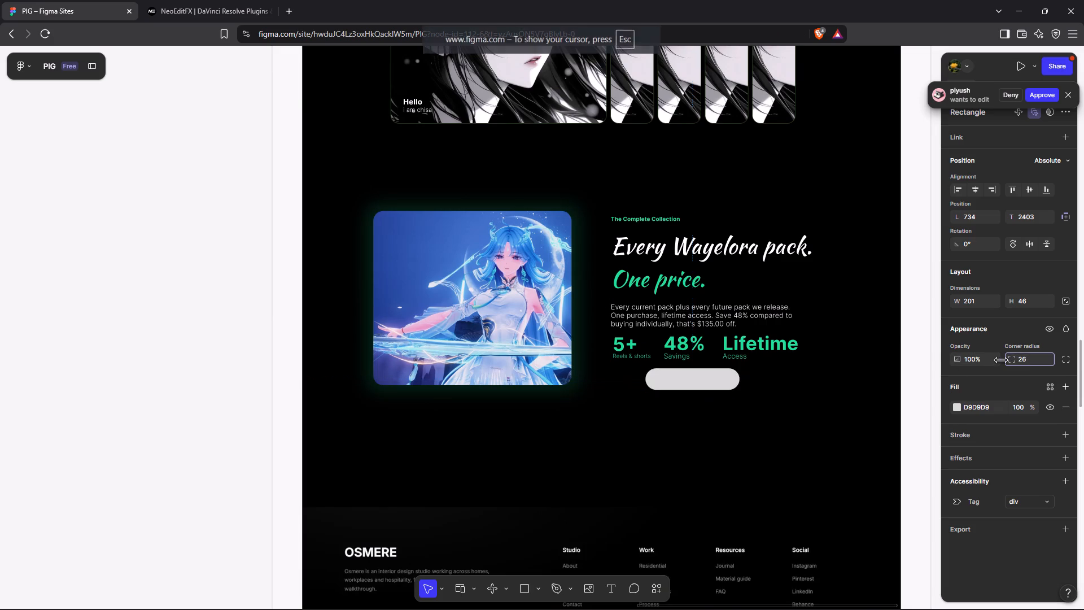
left_click_drag(499, 317, 395, 311)
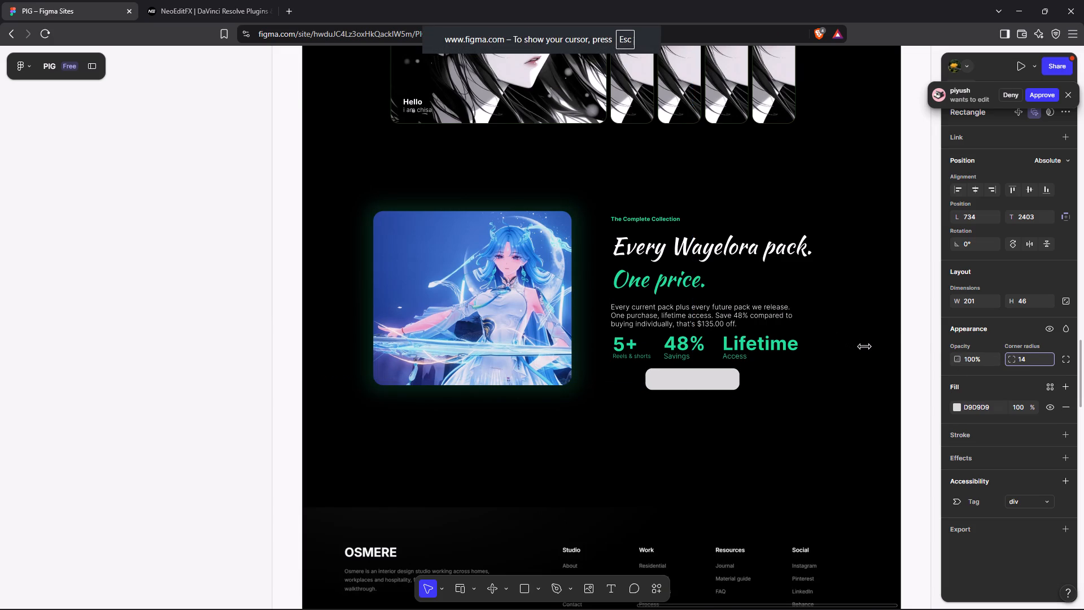
left_click_drag(395, 311, 400, 313)
left_click_drag(1010, 362, 542, 327)
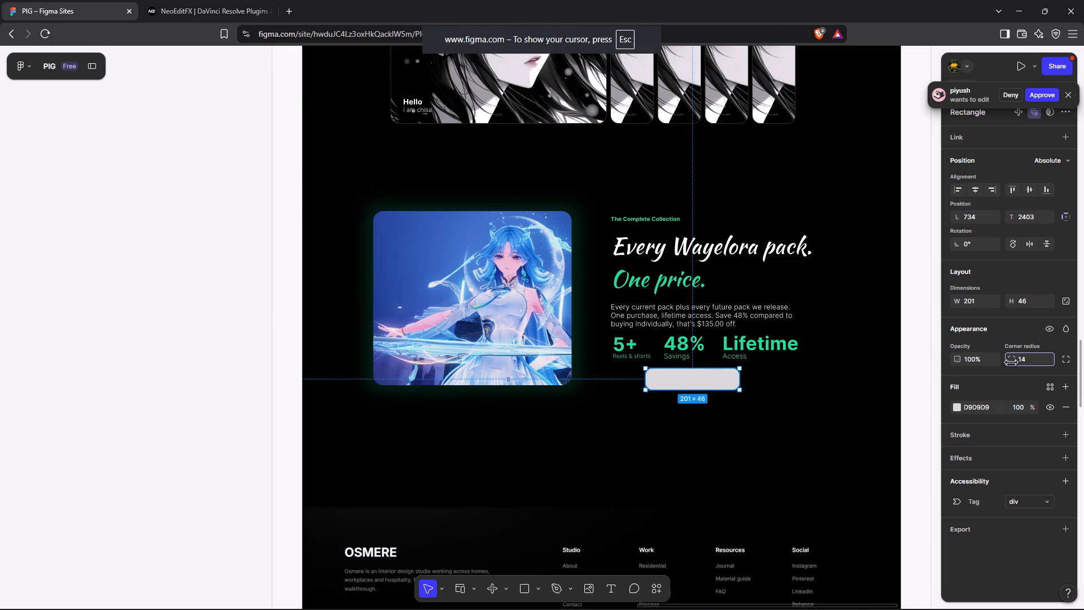
left_click_drag(542, 327, 529, 327)
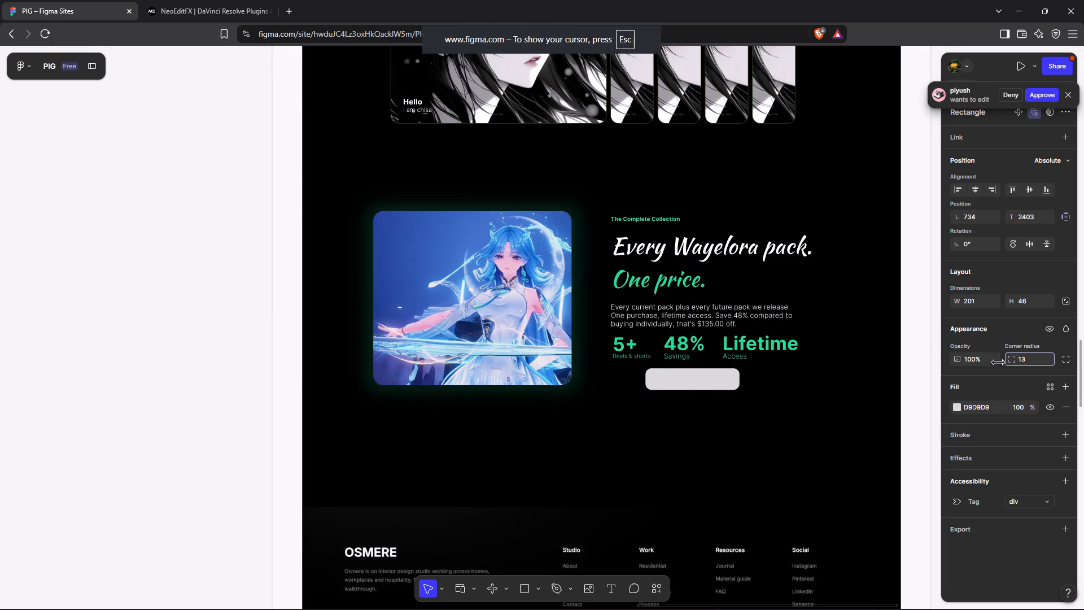
left_click_drag(529, 327, 522, 325)
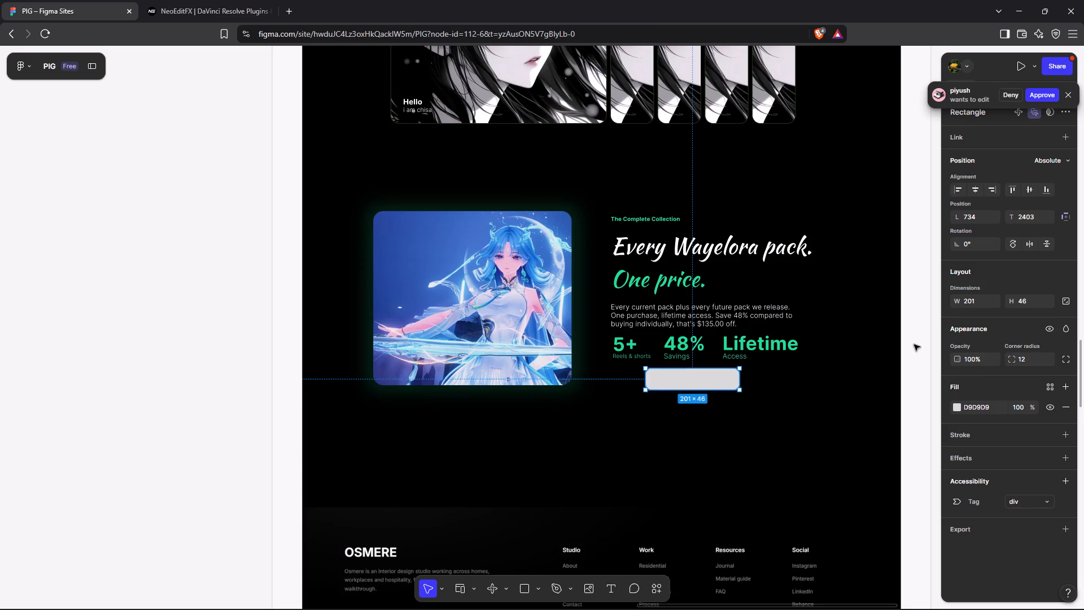
left_click(914, 345)
Fill the rounded rectangle with the page's green, 1DDE97.
left_click(706, 370)
left_click(955, 408)
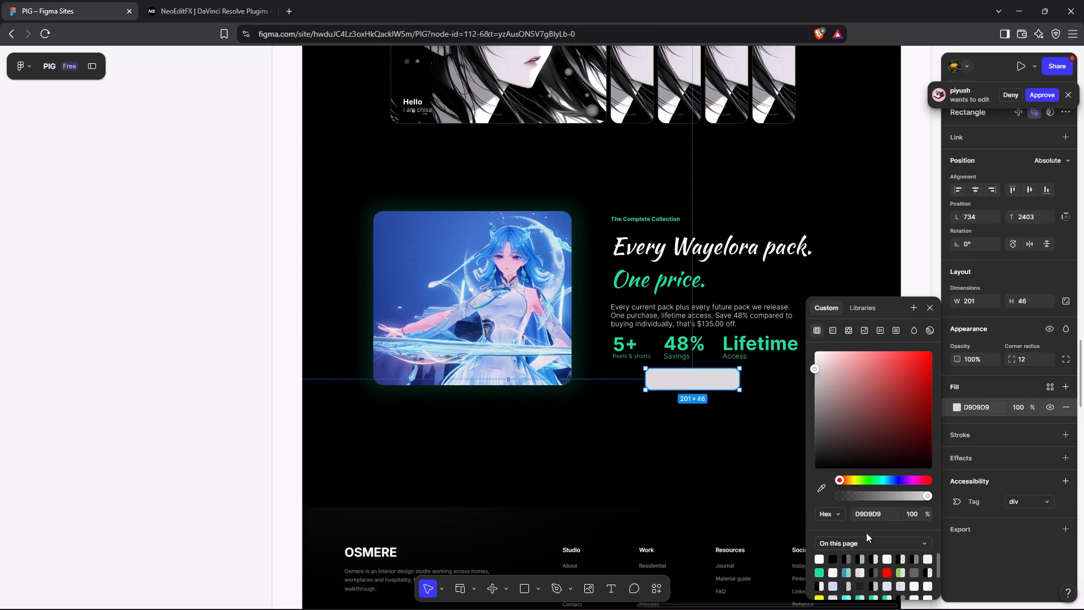
left_click(822, 572)
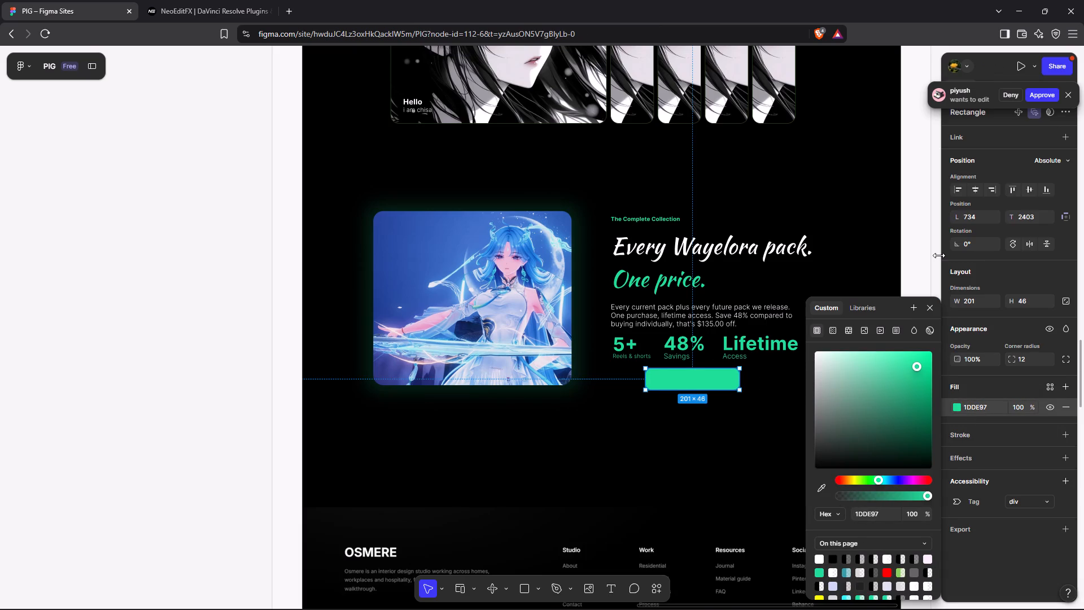
left_click(939, 255)
left_click(925, 253)
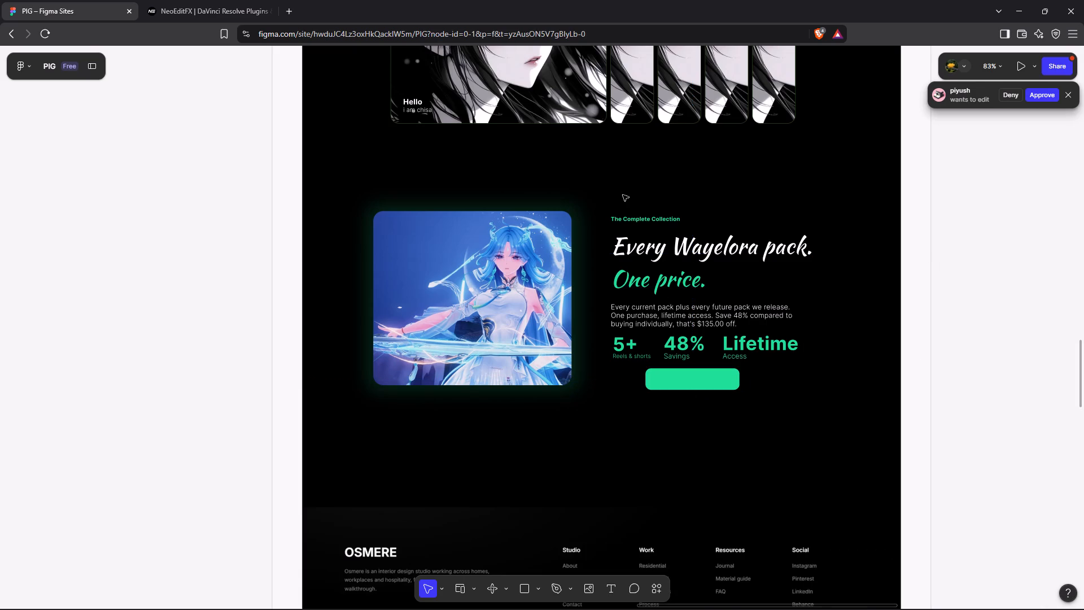
Move the heading, description and three statistics together slightly up, away from the green rectangle.
left_click_drag(618, 196, 753, 347)
left_click_drag(726, 291, 726, 286)
Move the green rectangle slightly up beneath the statistics, to about 736, 2393.
left_click(706, 386)
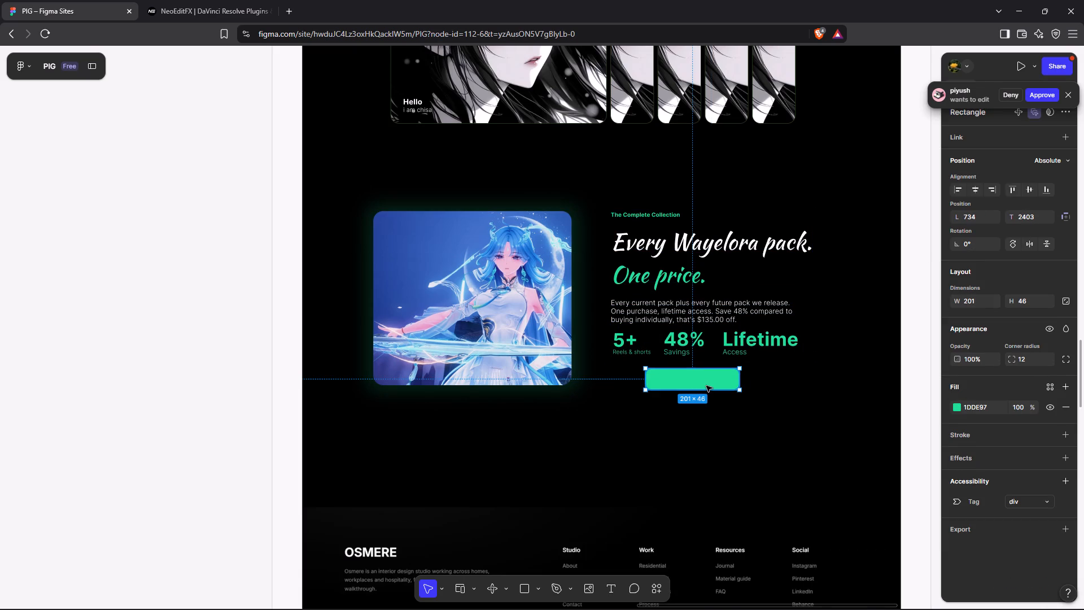
left_click(696, 384)
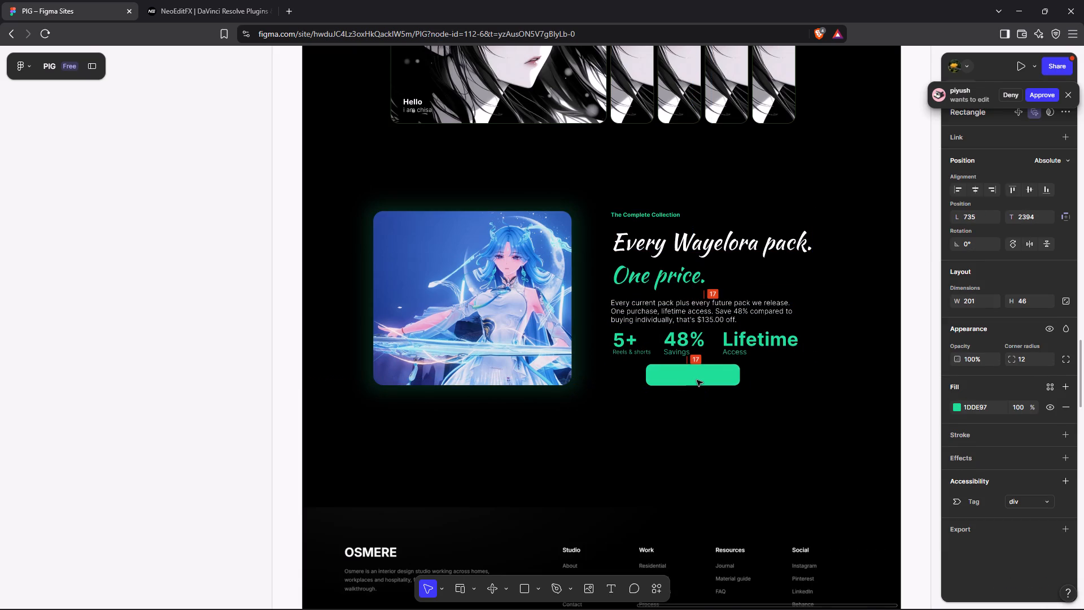
left_click(697, 380)
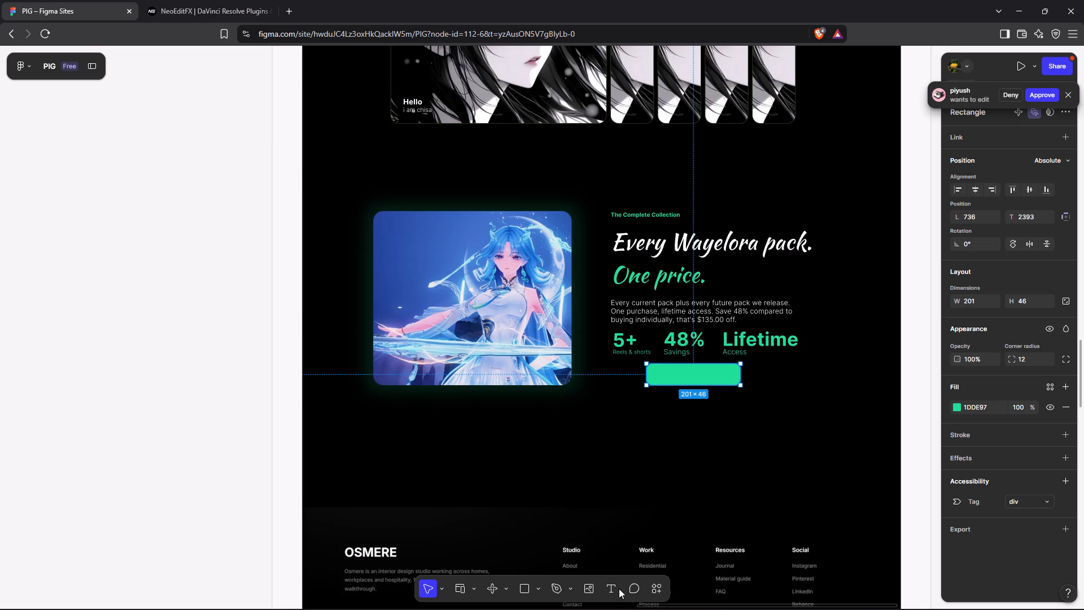
Add a text layer over the green rectangle containing the copied "Get the Bundle for $149.00" label.
left_click(604, 592)
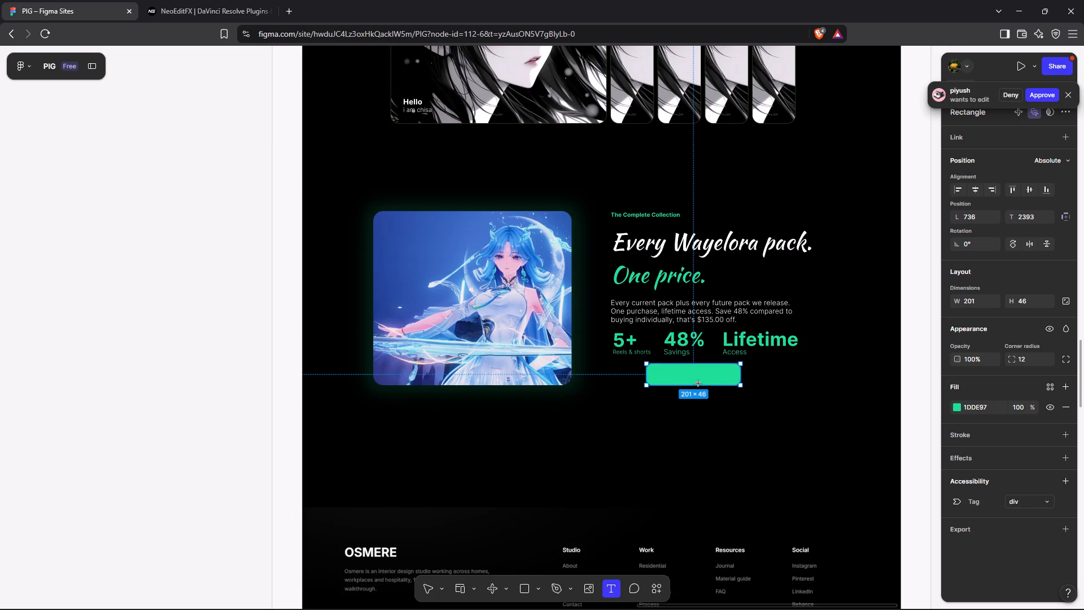
left_click(690, 371)
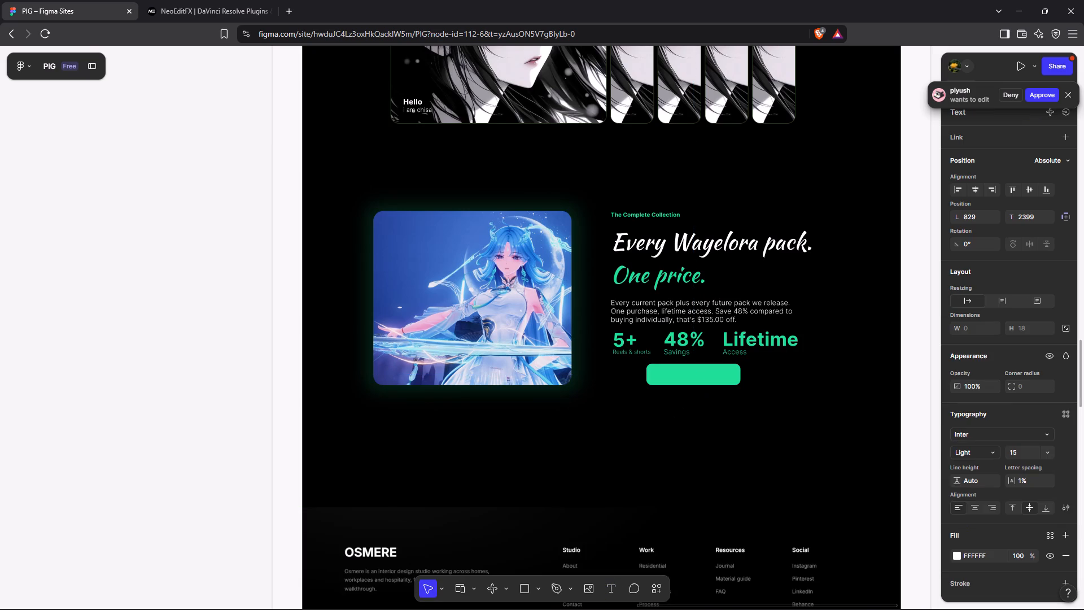
key("ctrl+v")
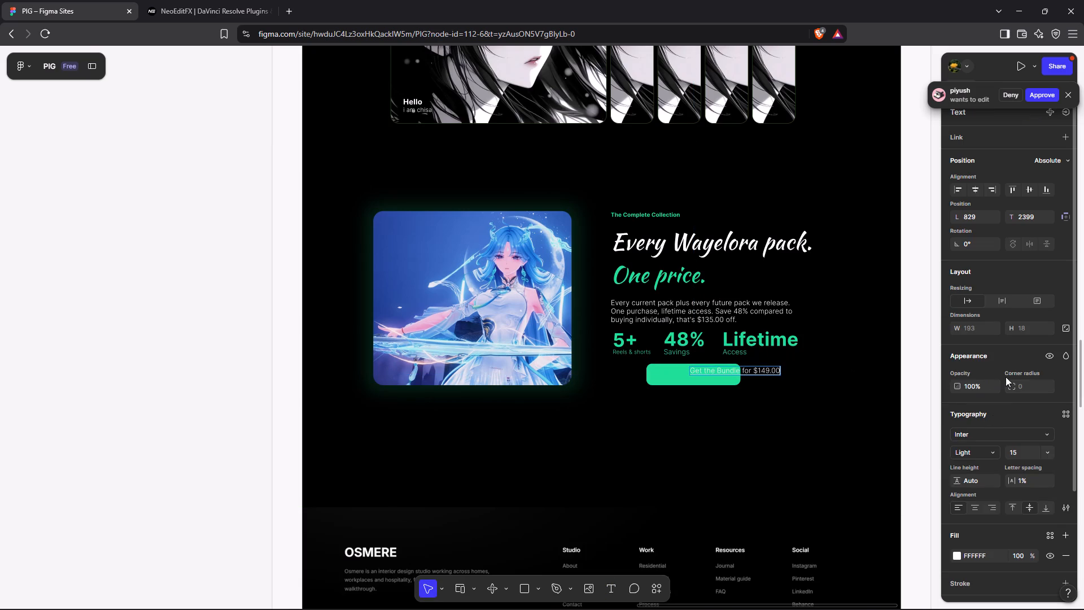
Set the "Get the Bundle for $149.00" label's font weight to Bold.
left_click(983, 456)
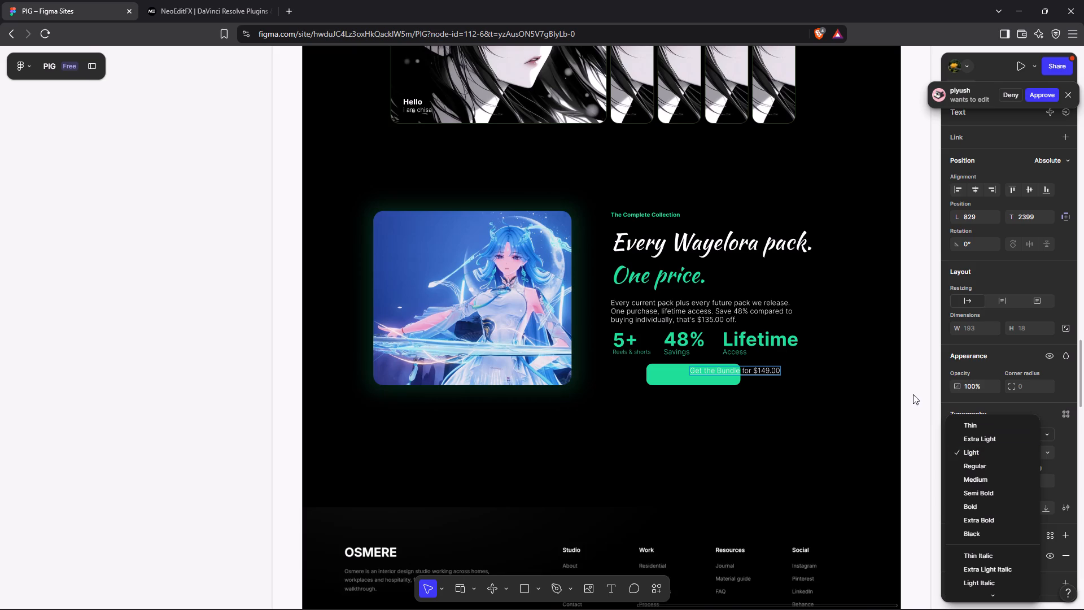
left_click(913, 394)
left_click(913, 394)
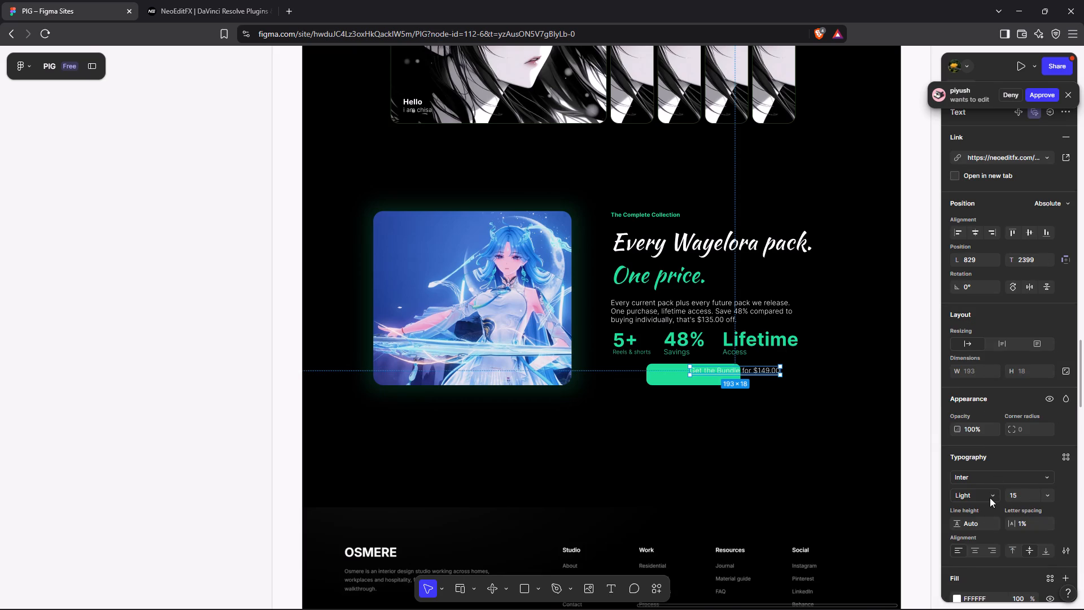
left_click(990, 498)
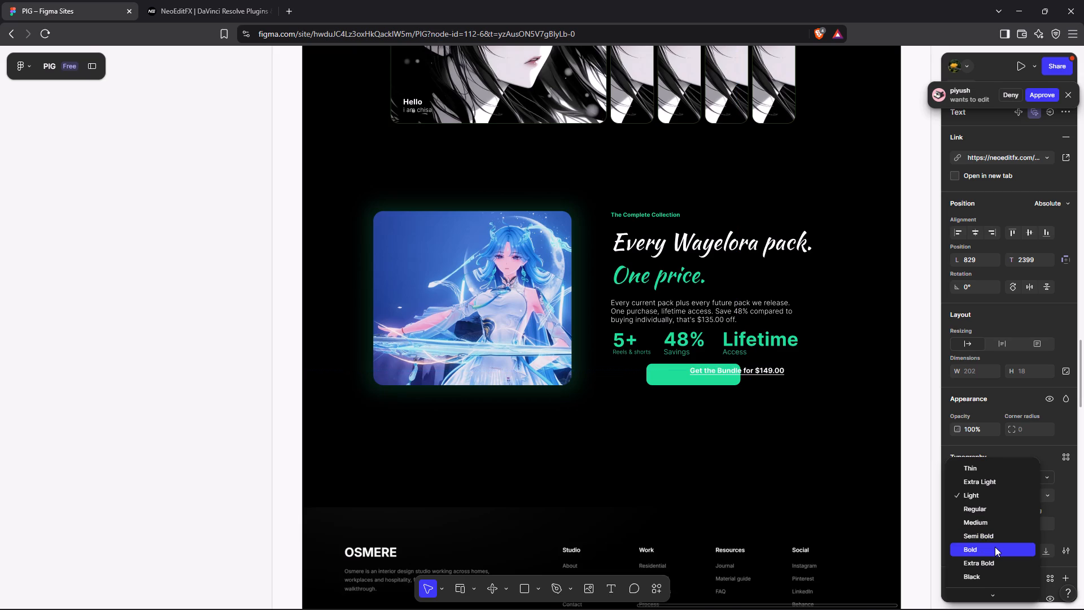
left_click(995, 547)
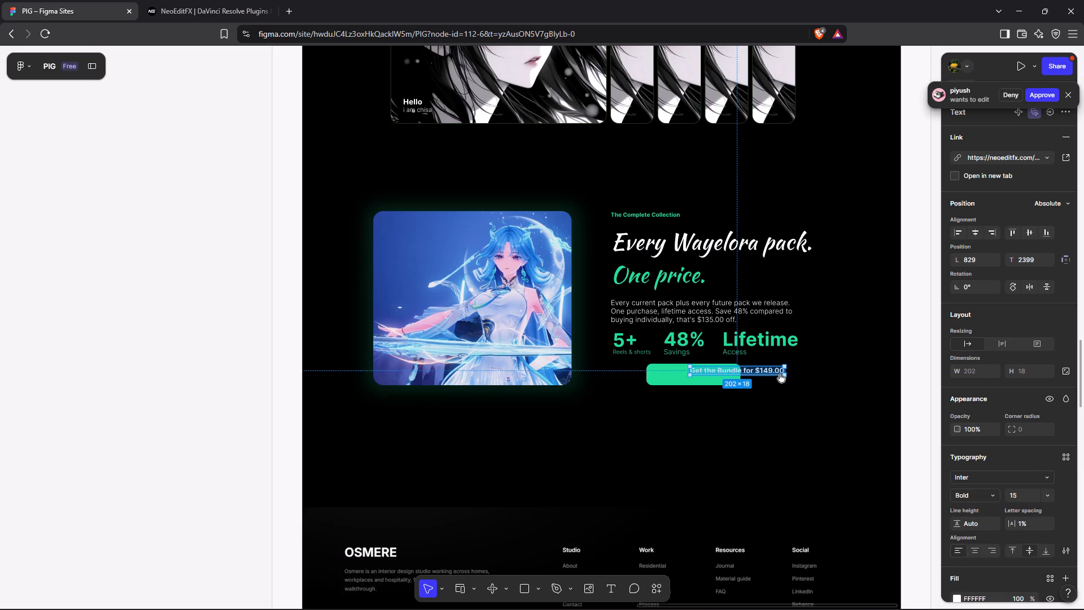
left_click(766, 372)
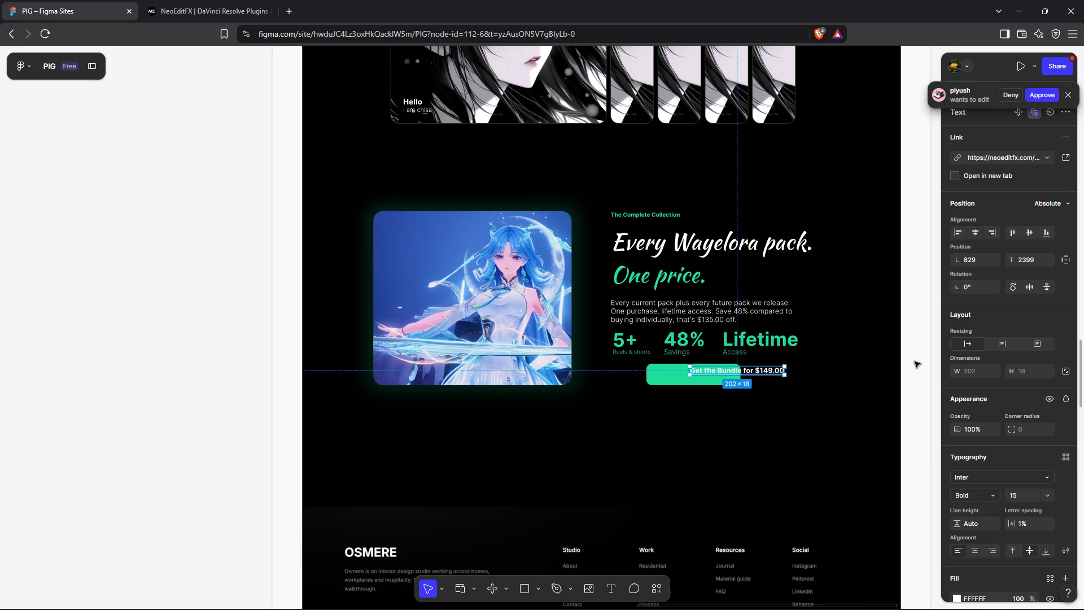
left_click(915, 361)
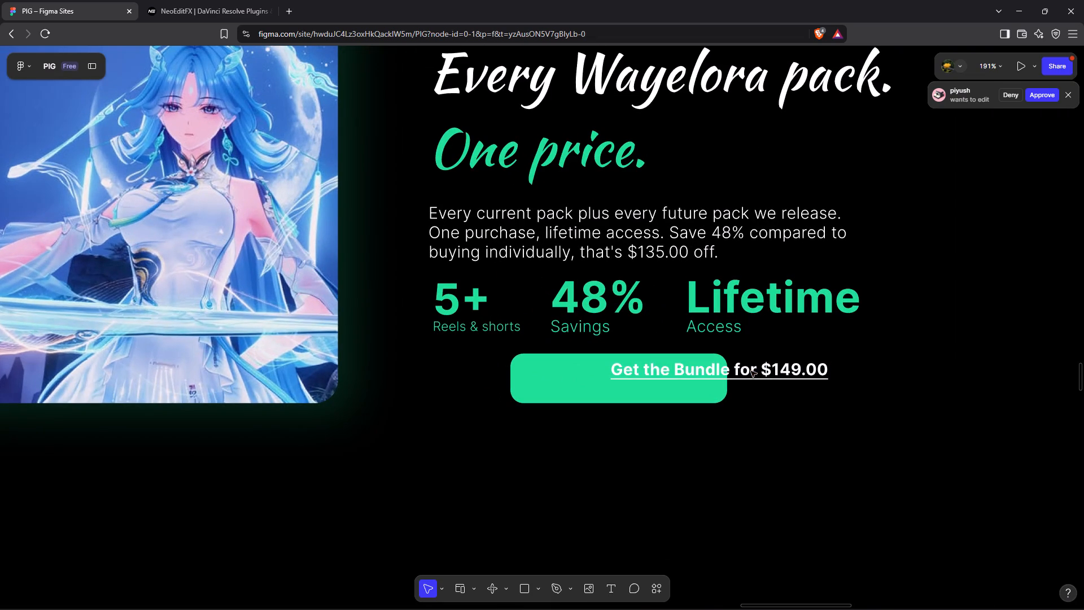
Move the "Get the Bundle for $149.00" label onto the green rectangle, centred over it at about 736, 2407.
left_click_drag(748, 372, 650, 378)
left_click(936, 448)
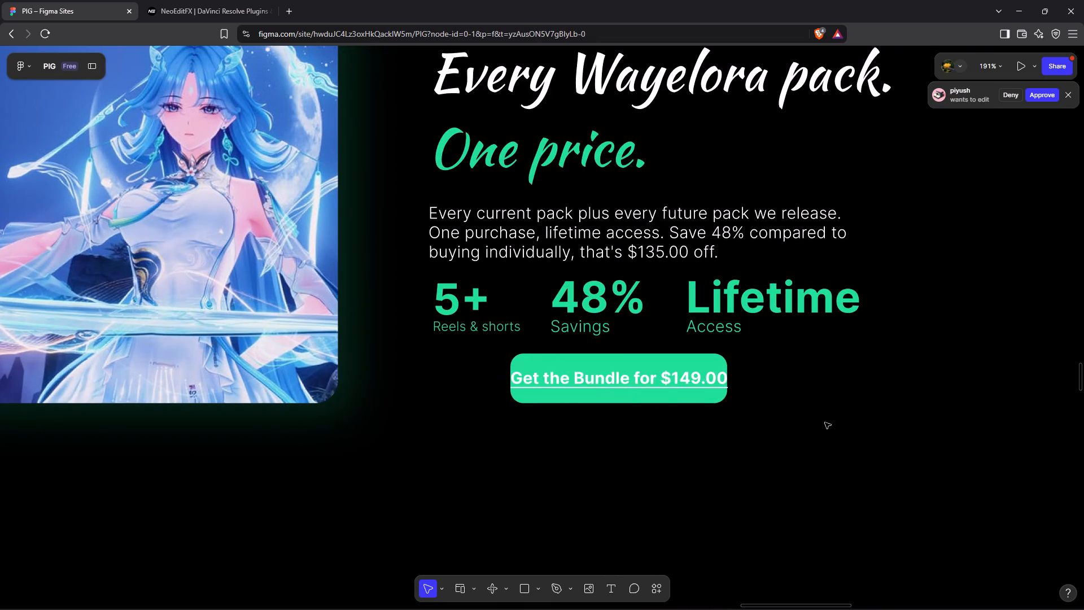
Widen the green rectangle on both sides of its label to about 235, keeping the height of 46.
left_click(661, 386)
left_click(665, 393)
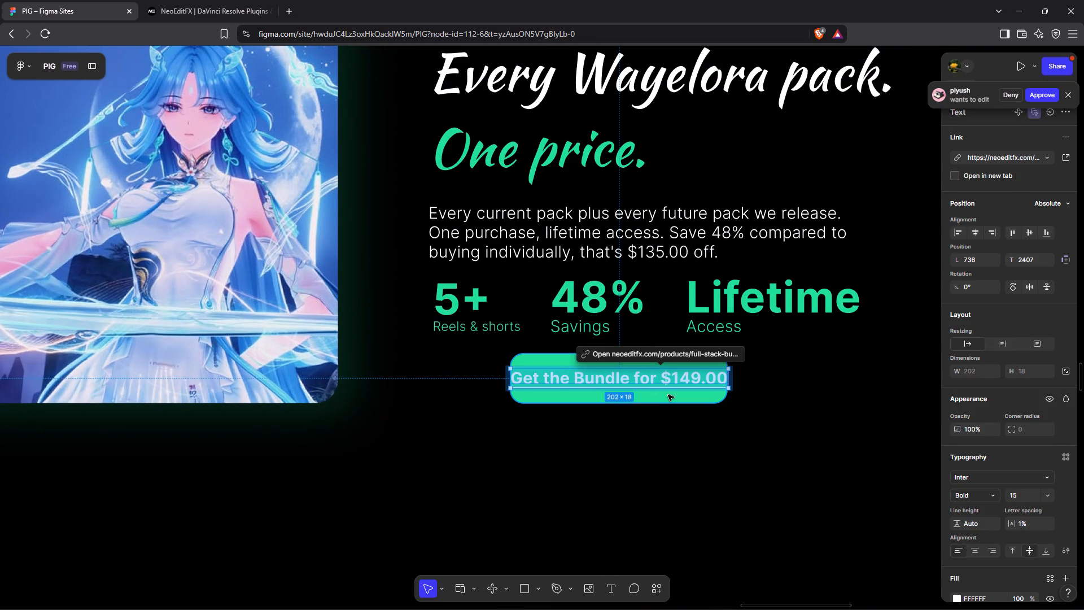
left_click(668, 395)
left_click_drag(728, 371, 749, 371)
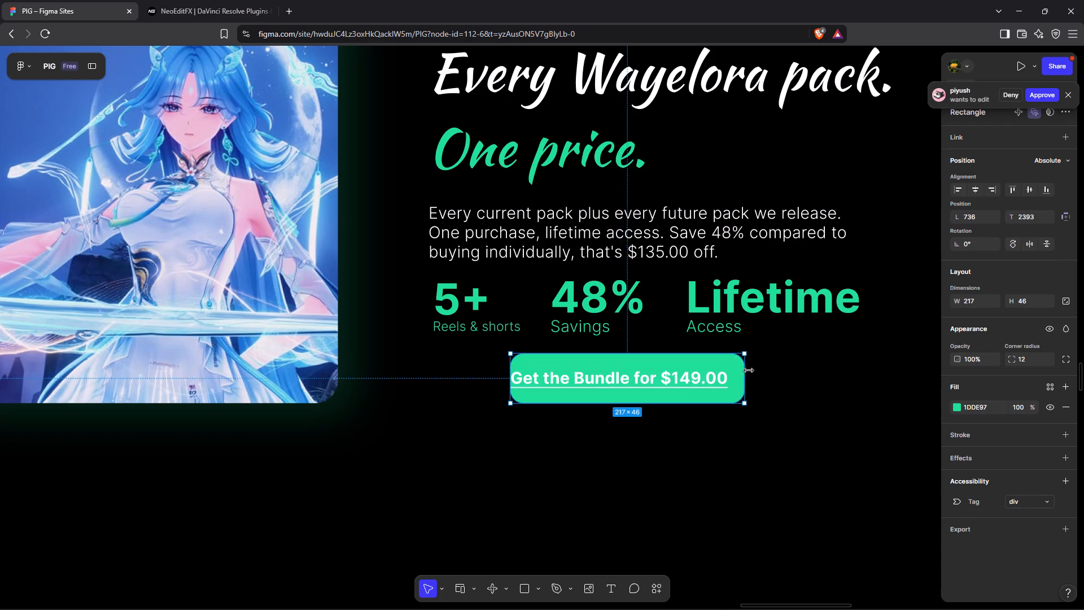
left_click_drag(749, 371, 745, 372)
left_click_drag(512, 376, 491, 377)
left_click(731, 478)
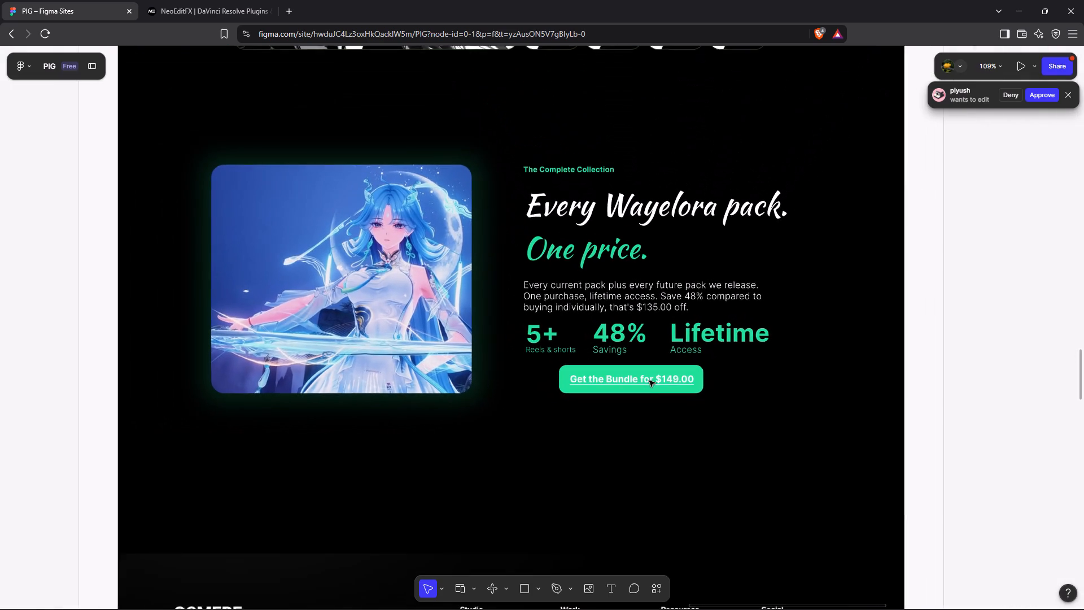
Compare the bundle section and its button with the reference section on the NeoEditFX site.
left_click(233, 0)
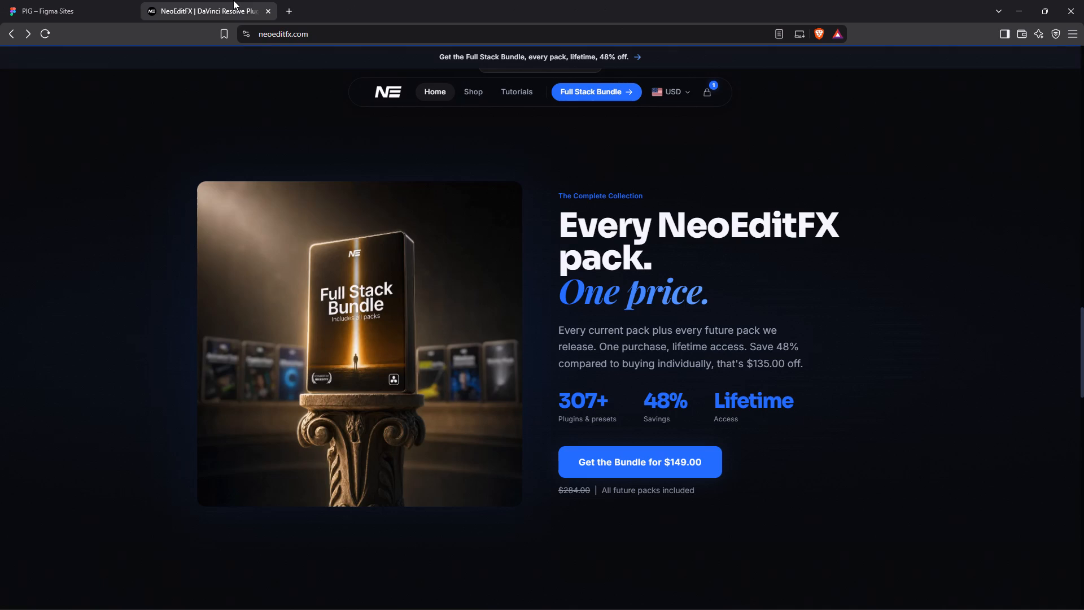
scroll(651, 451, "down", 5)
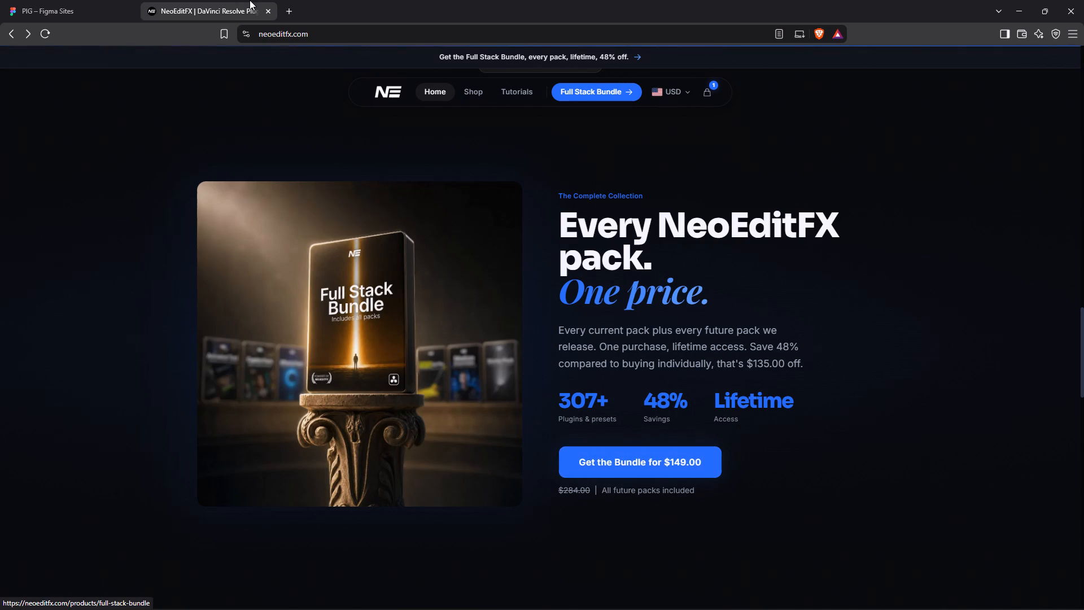
left_click(111, 0)
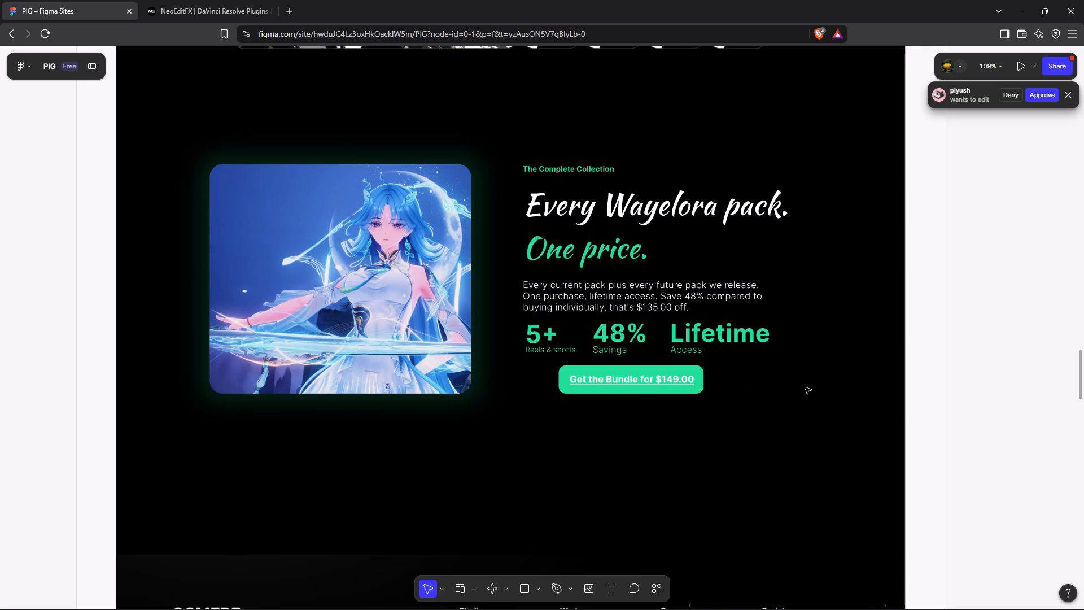
left_click(965, 339)
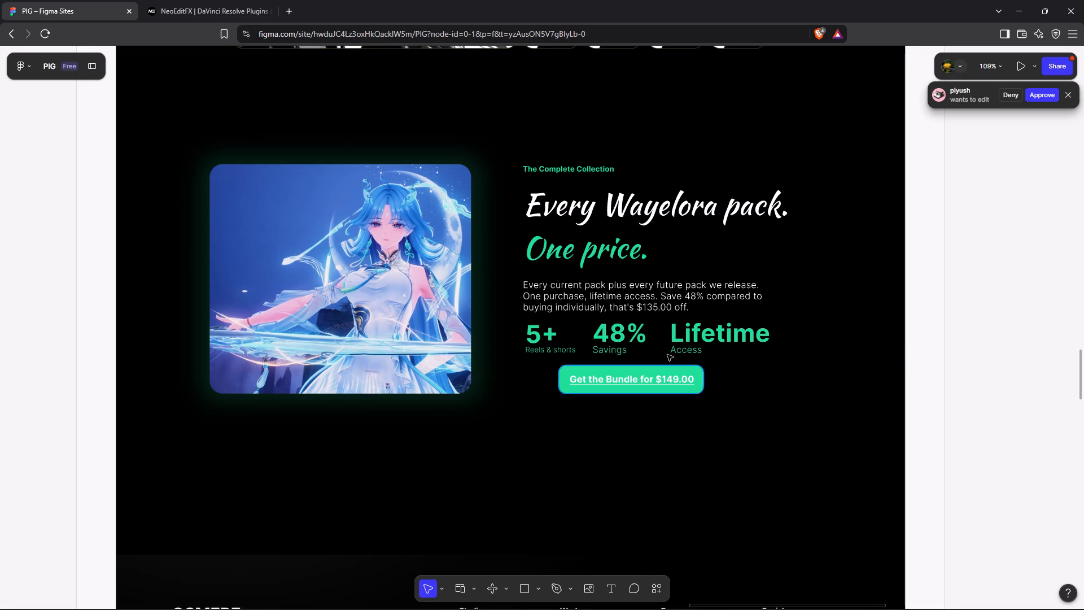
left_click(234, 0)
left_click(0, 0)
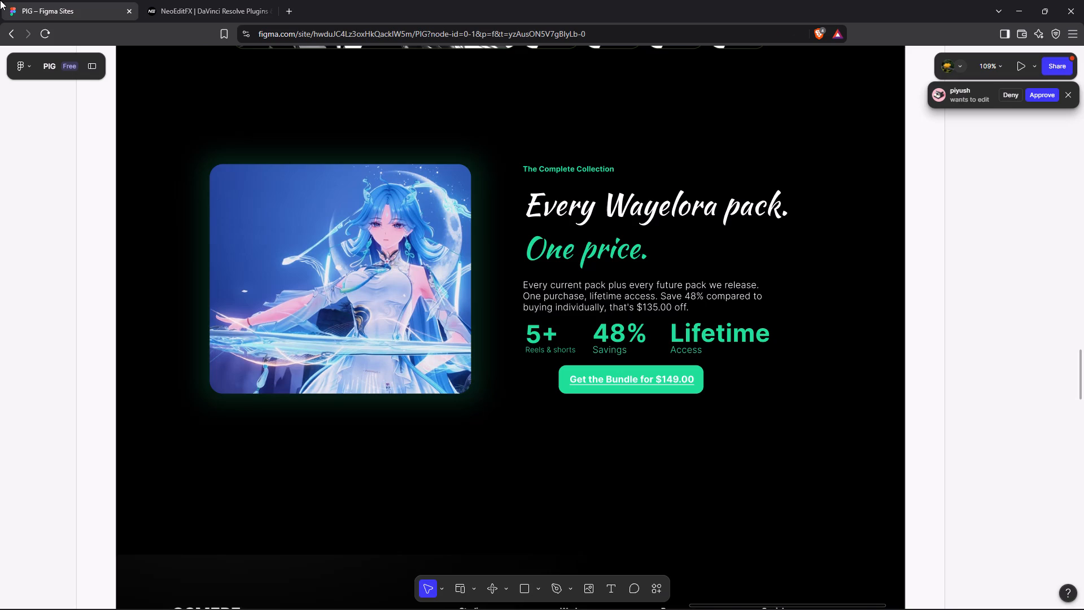
Duplicate the green button rectangle in place and give the copy a uniform layer blur of about 16.6.
left_click(669, 390)
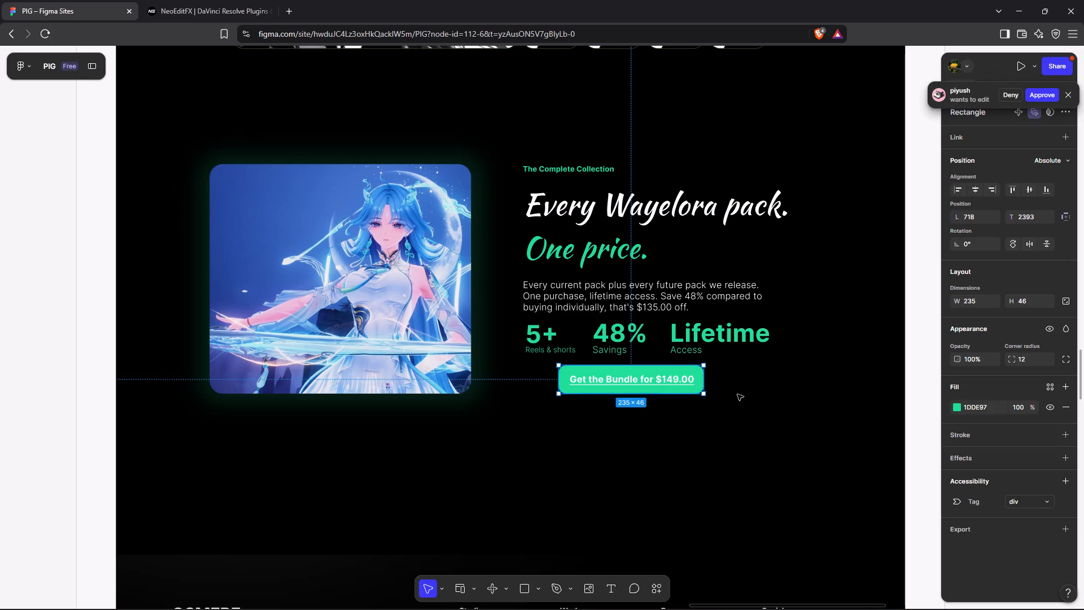
left_click(680, 390)
key("ctrl+d")
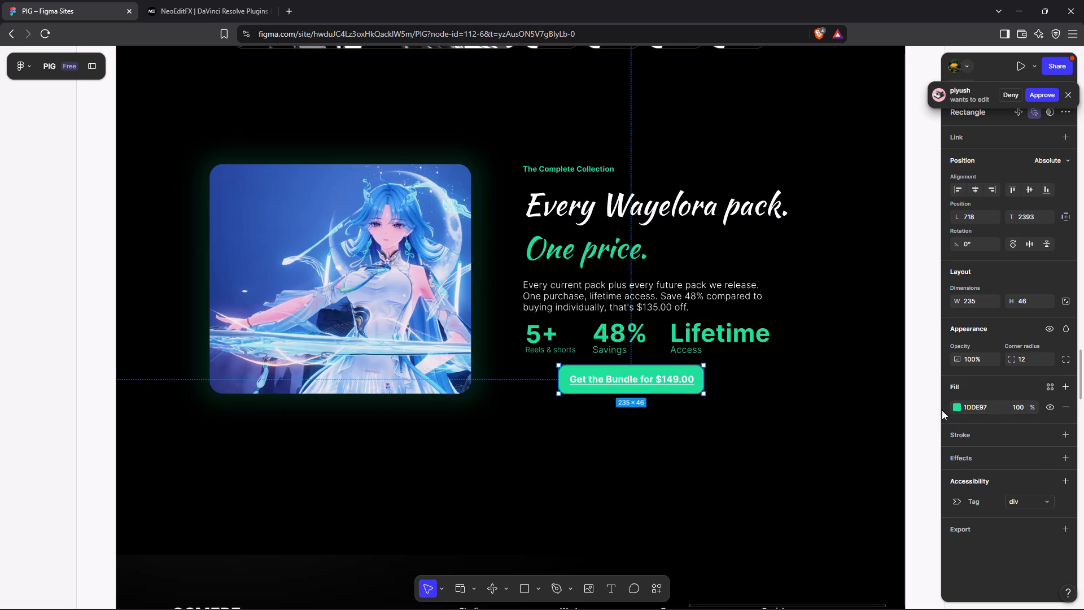
left_click(1068, 455)
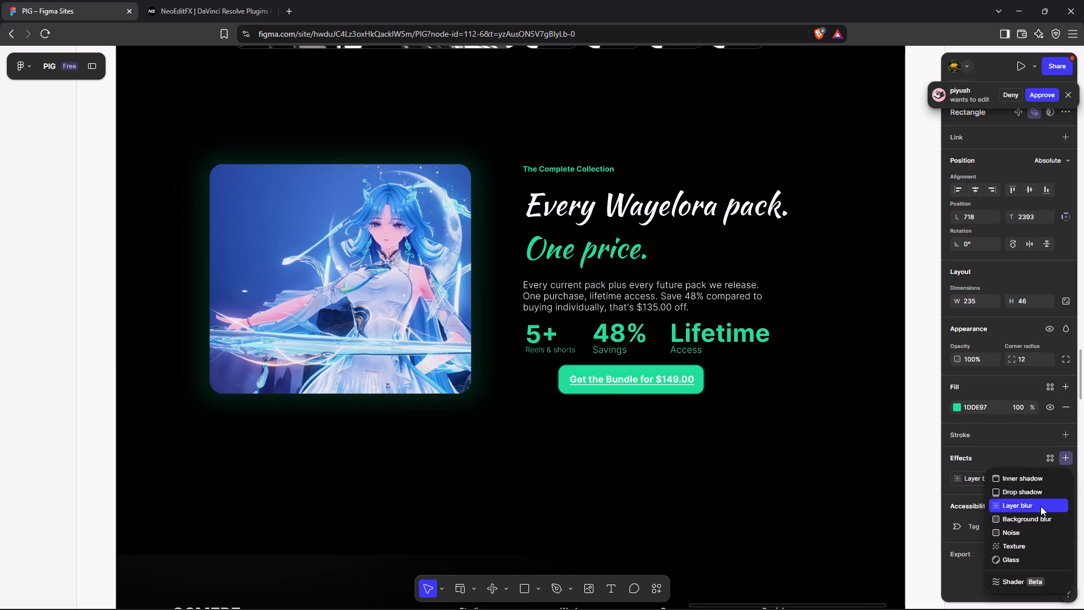
left_click(1041, 506)
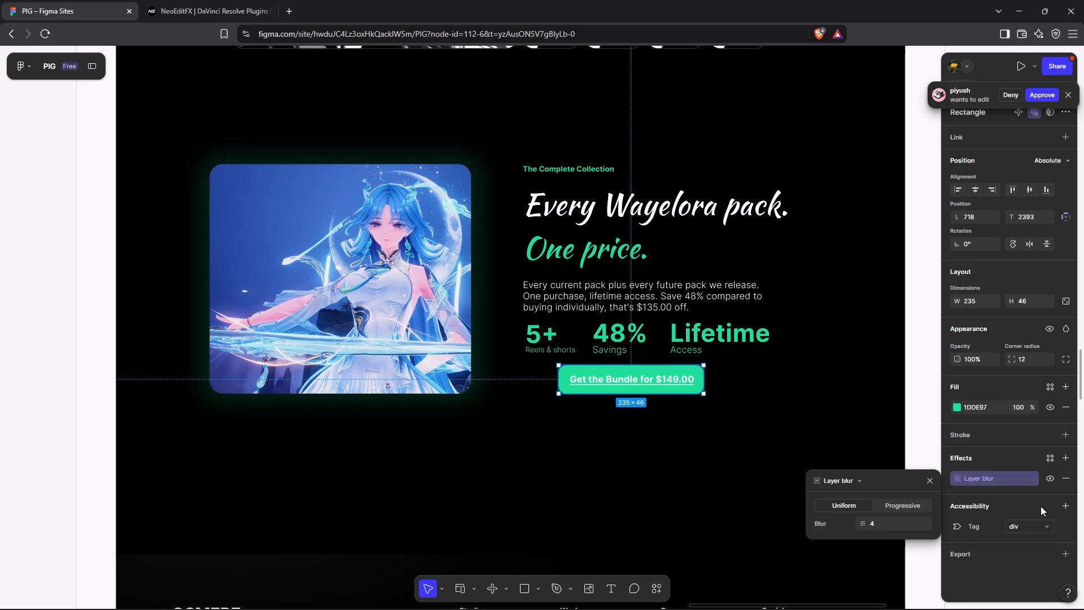
left_click_drag(861, 524, 899, 524)
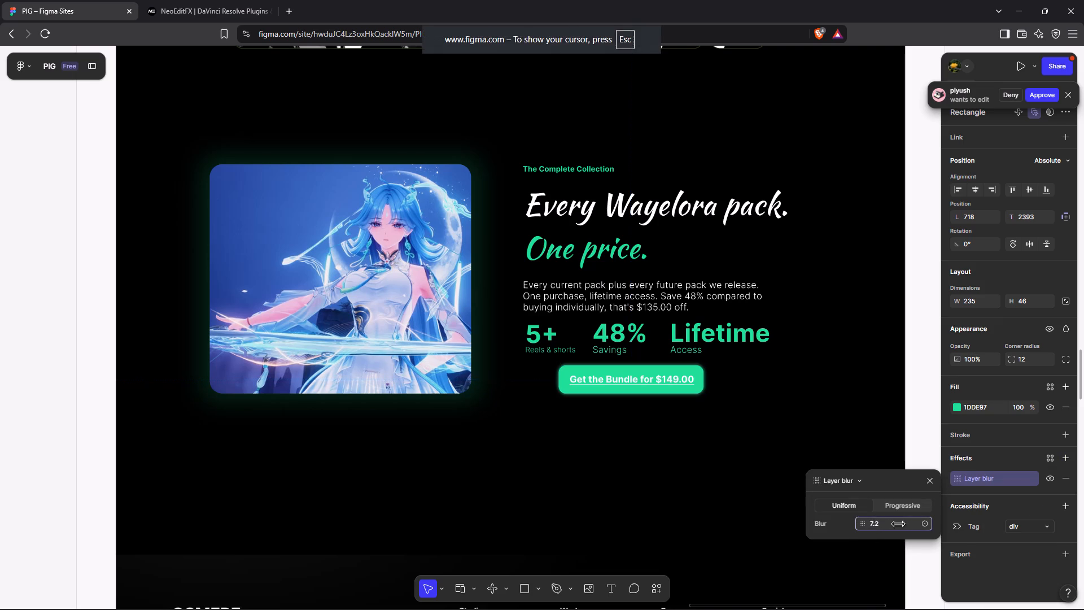
left_click_drag(899, 524, 789, 304)
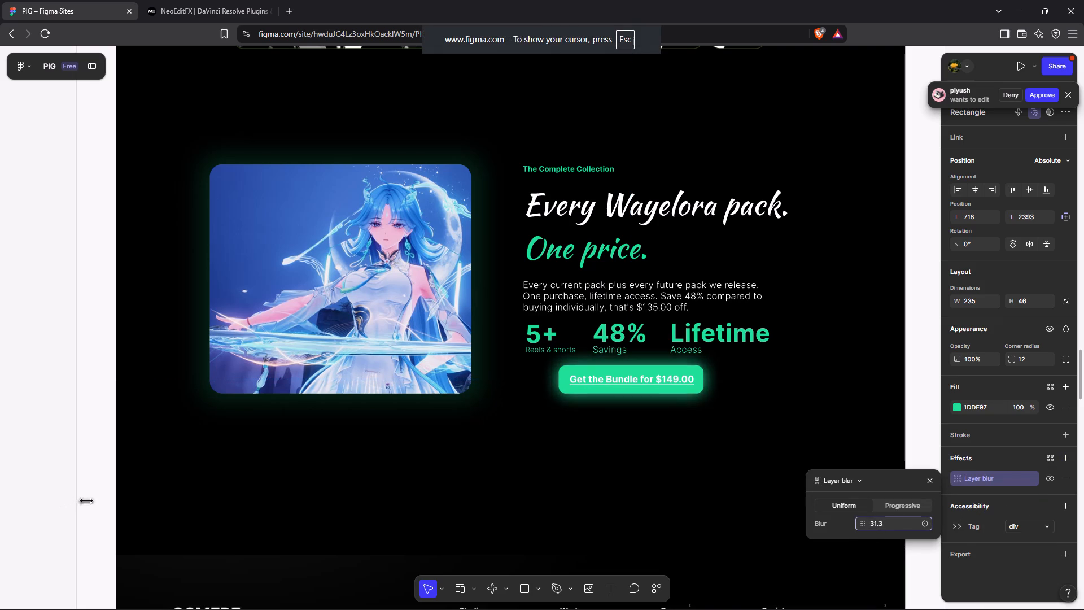
left_click_drag(789, 304, 578, 290)
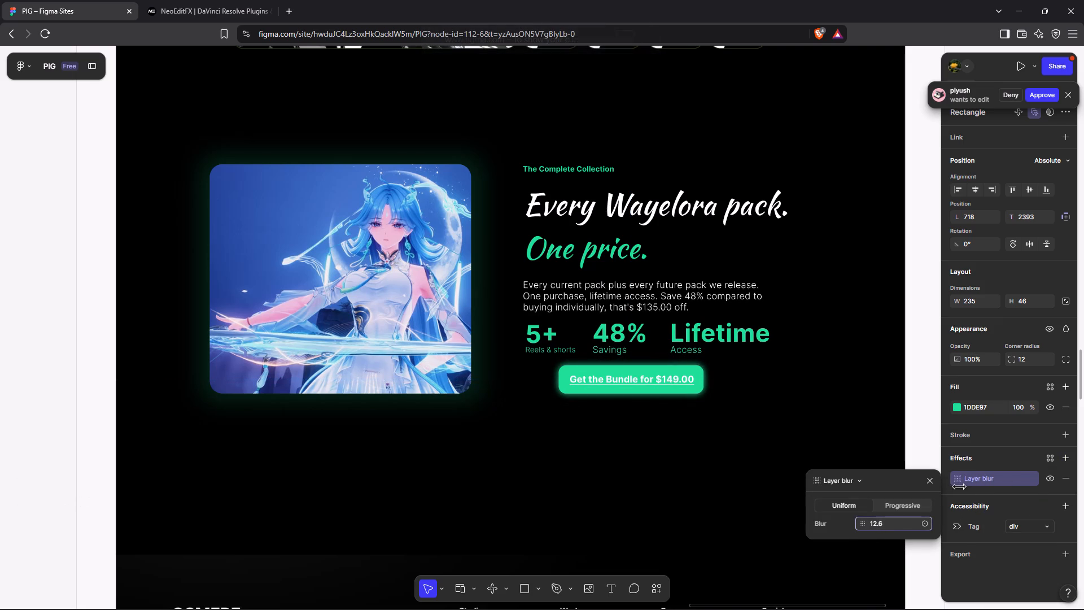
left_click_drag(578, 290, 616, 286)
left_click_drag(616, 286, 623, 284)
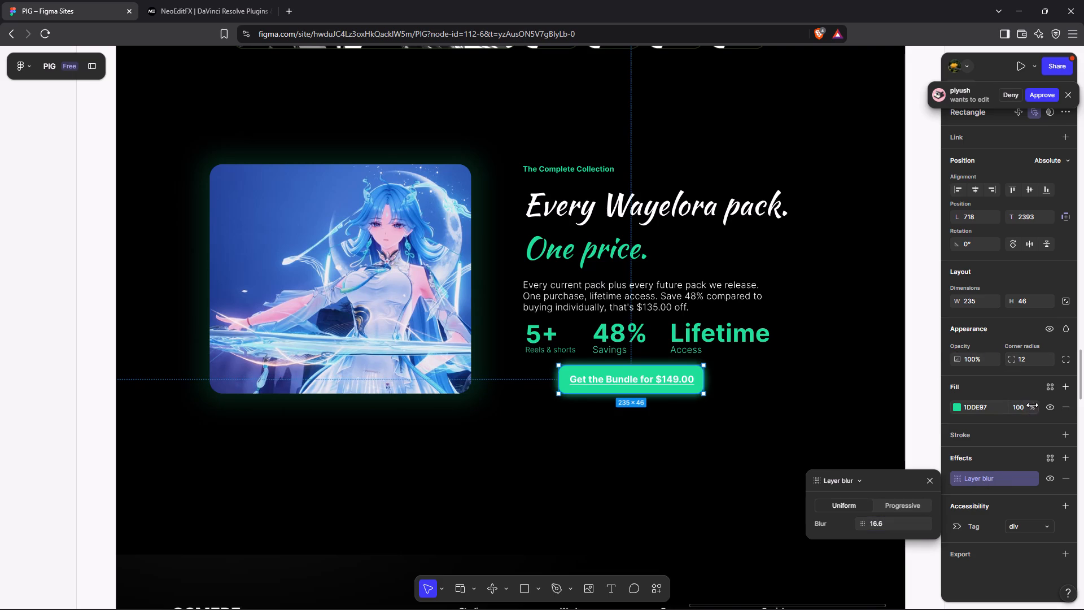
Lower the fill opacity of the blurred green copy to about 65% to soften the button's glow.
left_click_drag(1032, 405, 452, 324)
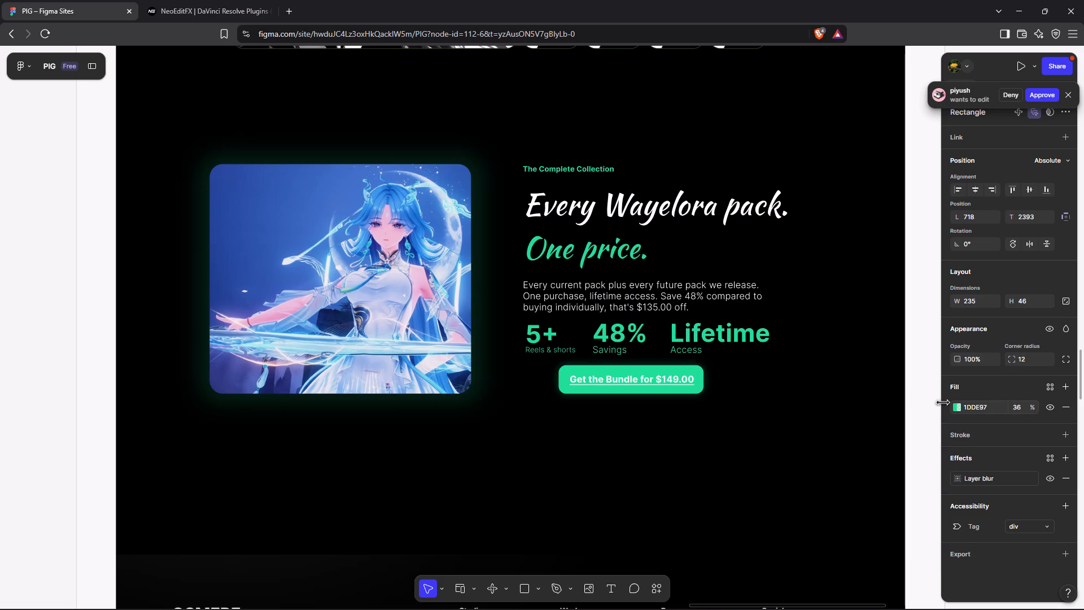
left_click_drag(452, 324, 493, 321)
left_click_drag(493, 321, 491, 321)
left_click(913, 376)
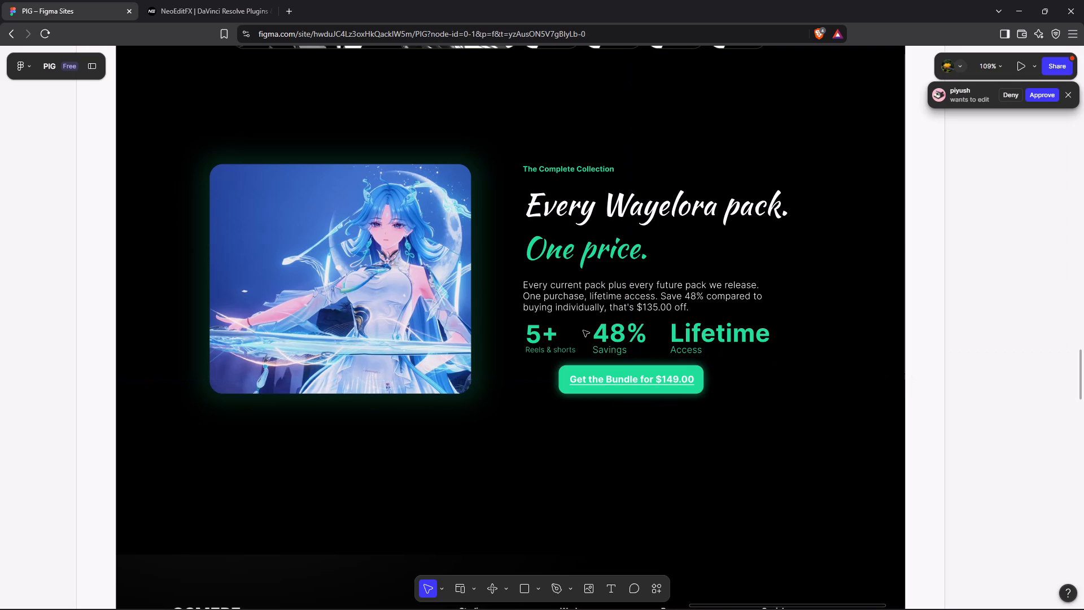
Switch to the NeoEditFX site and copy the "$284.00 | All future packs included" line beneath its bundle button.
left_click(202, 0)
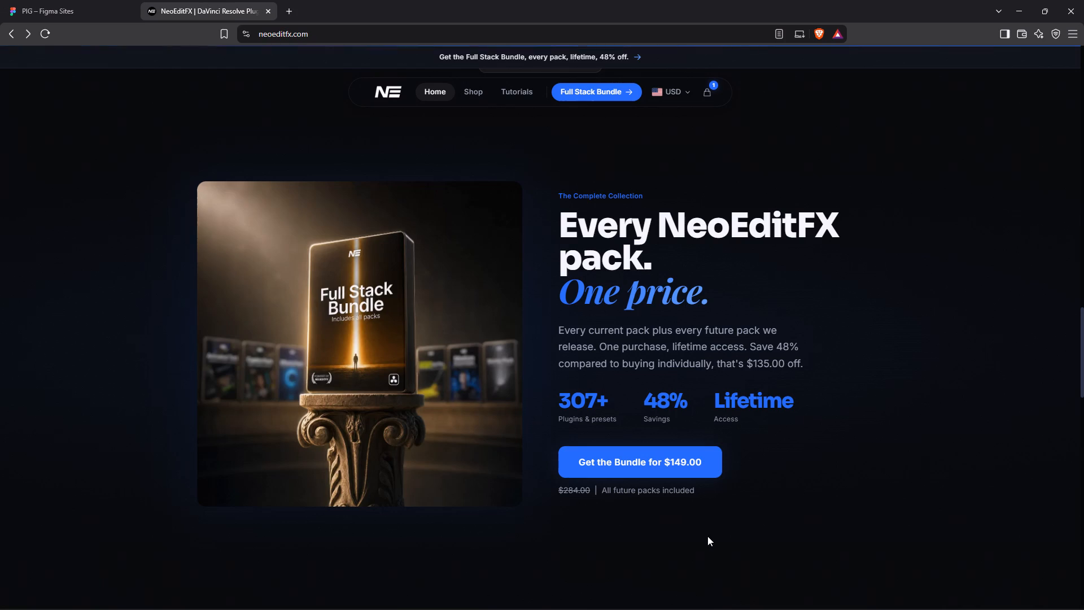
left_click_drag(552, 493, 703, 496)
key("ctrl+c")
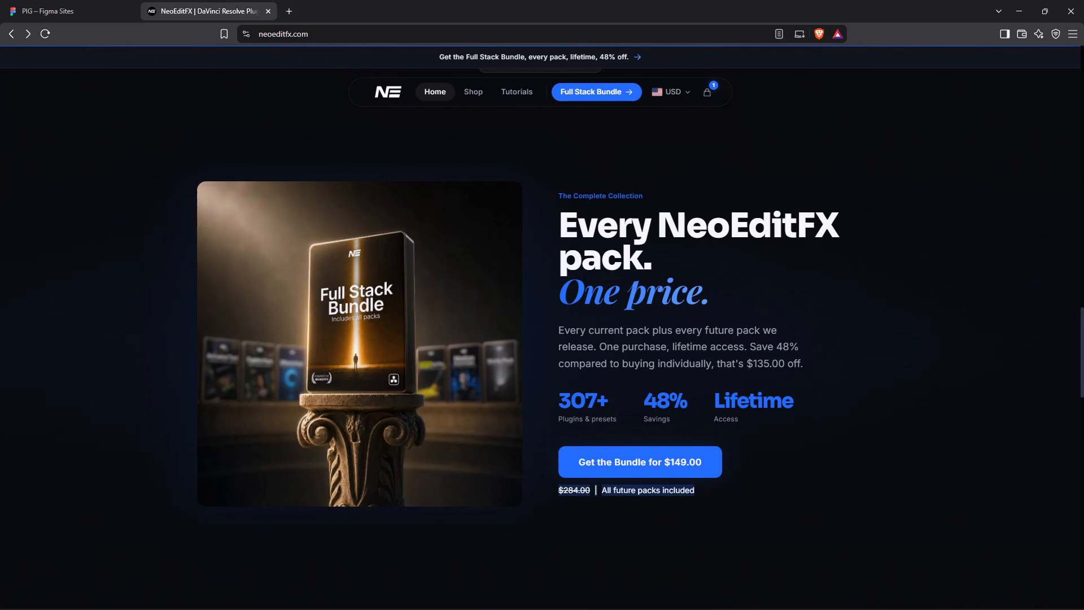
Switch back to the Figma site and add the copied "$284.00|All future packs included" line as text beneath the green bundle button.
left_click(96, 0)
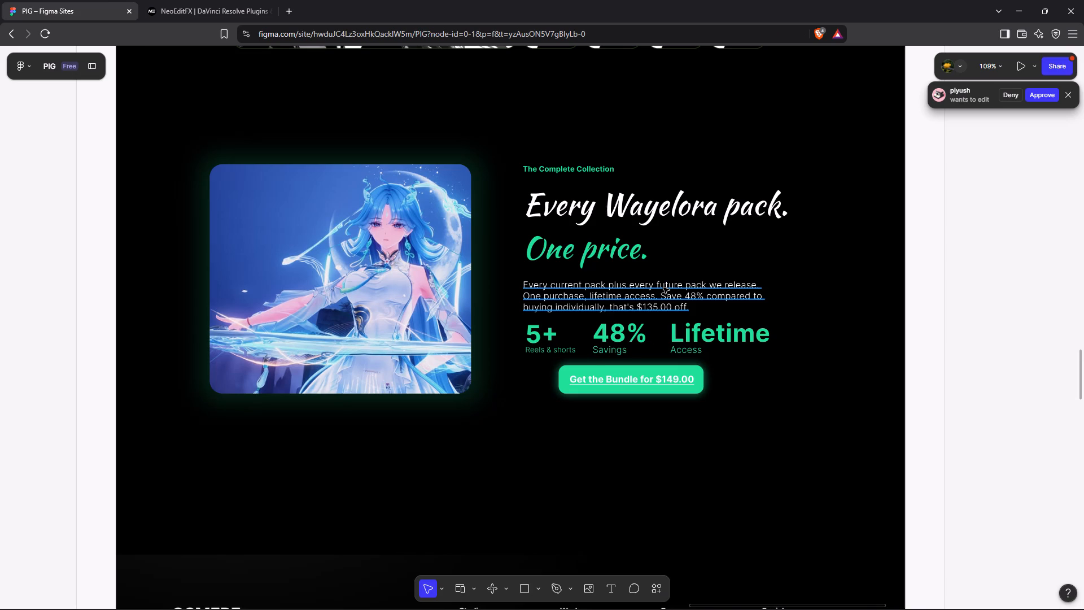
left_click(692, 279)
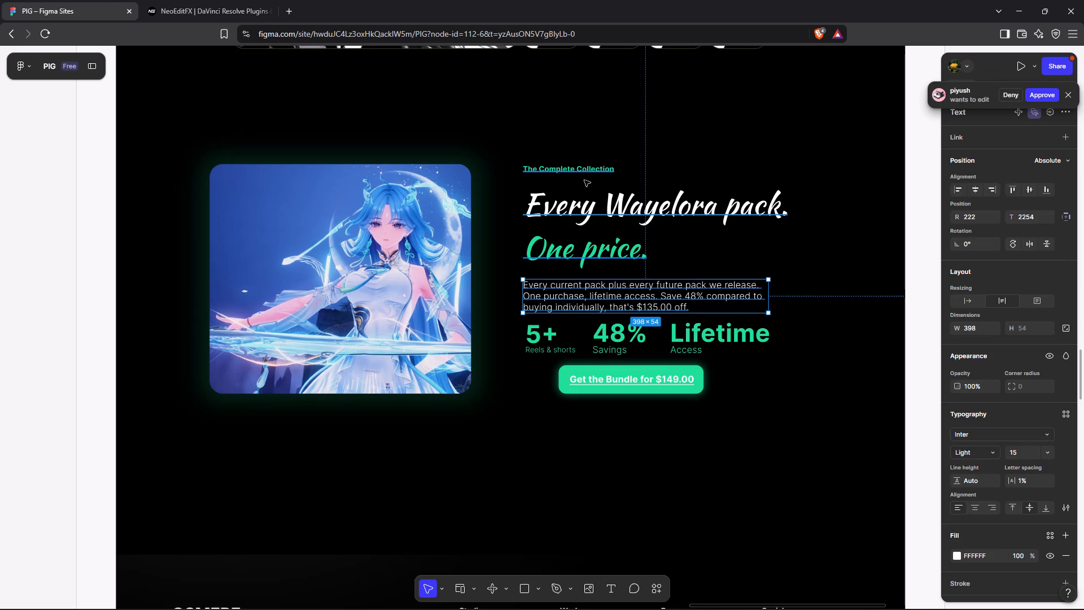
left_click(578, 169)
double_click(578, 169)
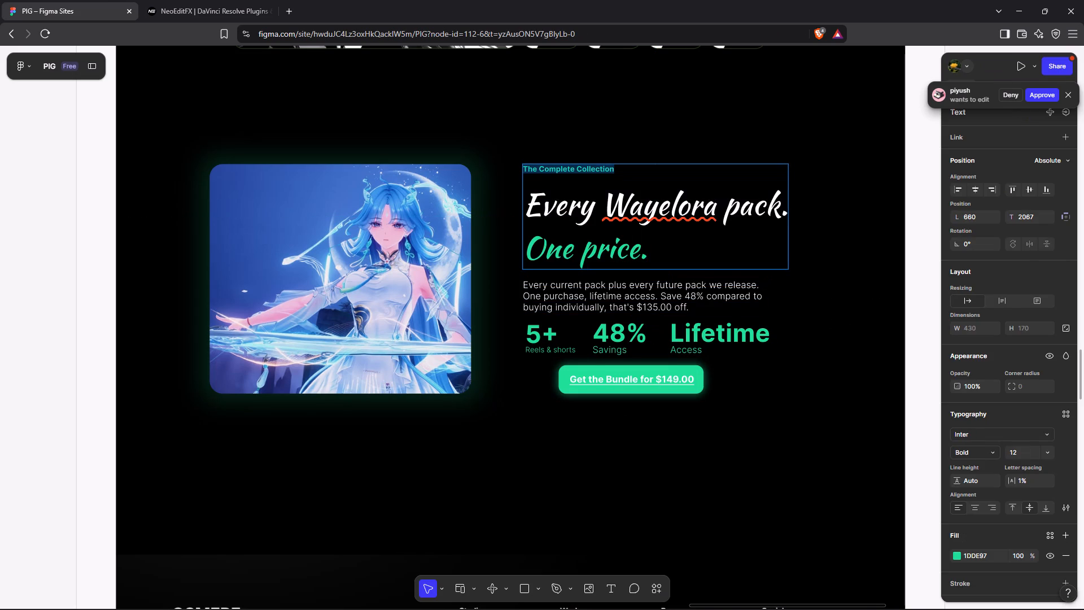
left_click(741, 419)
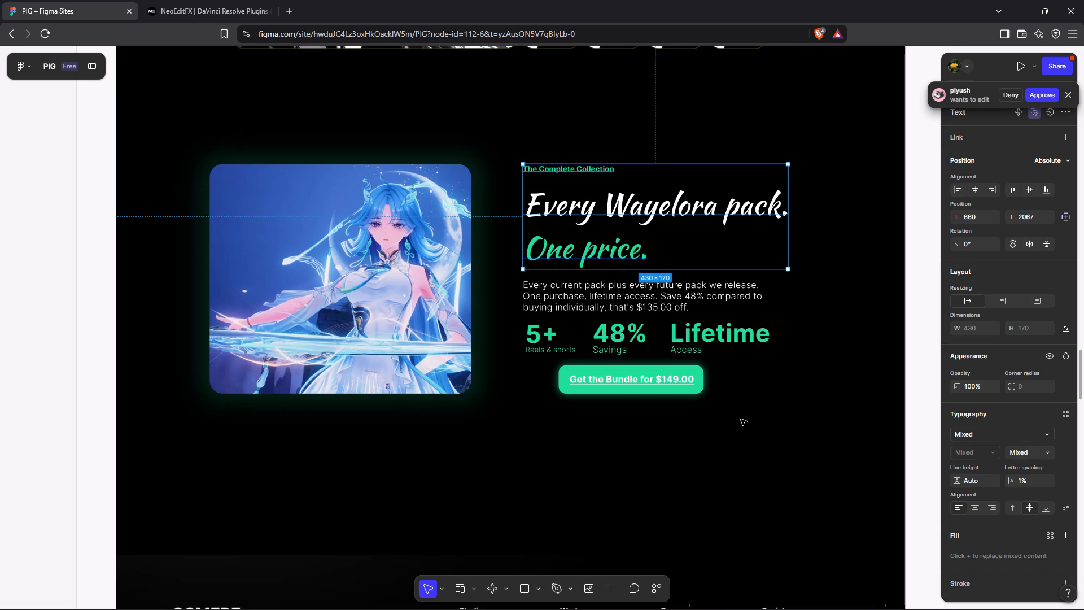
left_click(741, 419)
left_click_drag(610, 601, 614, 586)
left_click(614, 586)
left_click(598, 406)
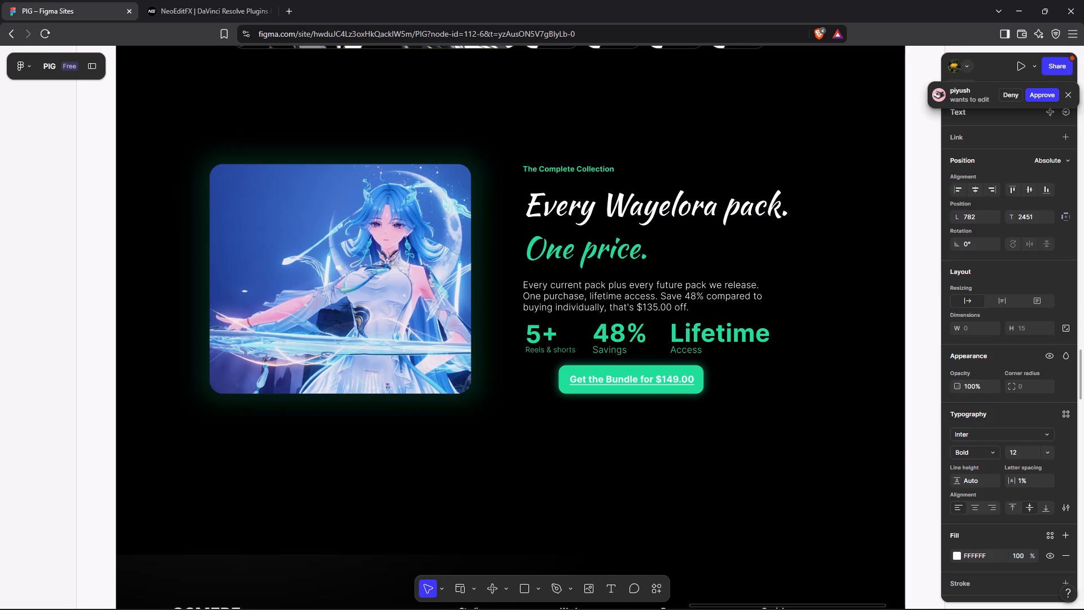
key("ctrl+v")
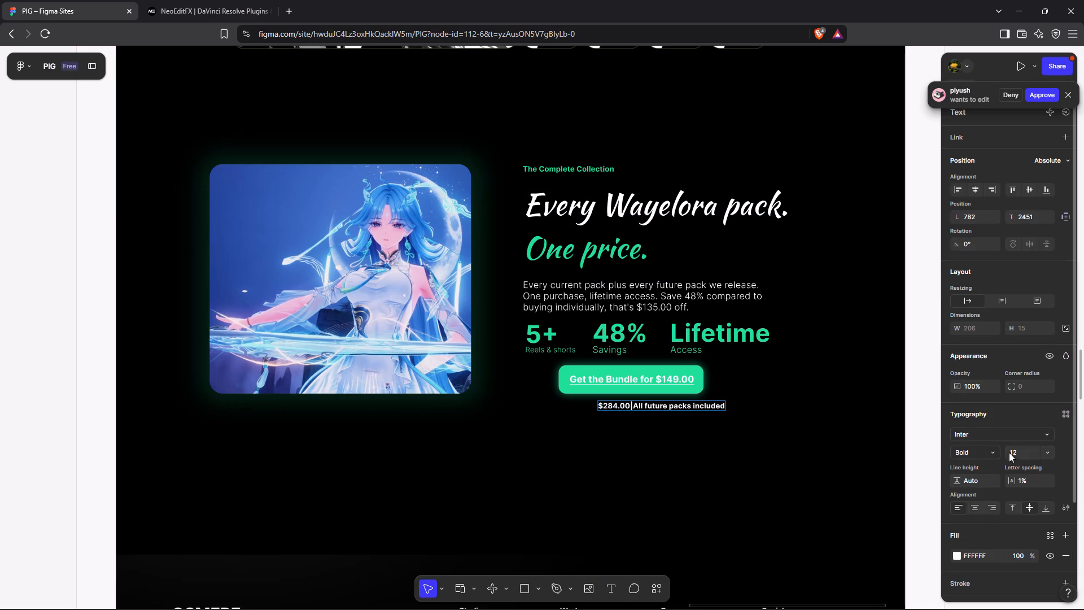
Change the font weight of the "$284.00|All future packs included" line to Regular.
left_click(995, 453)
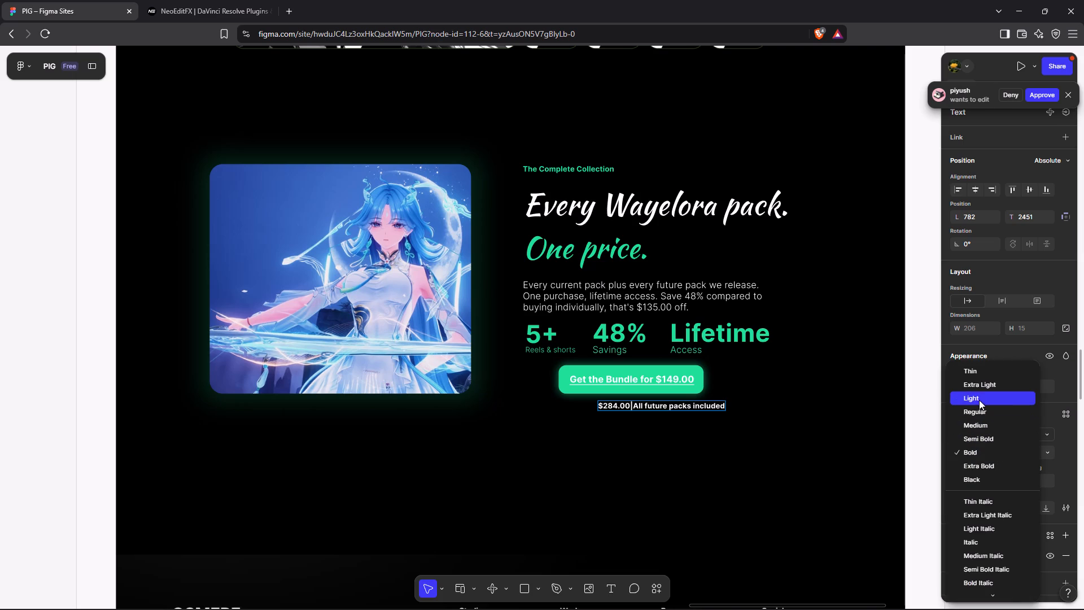
left_click(912, 427)
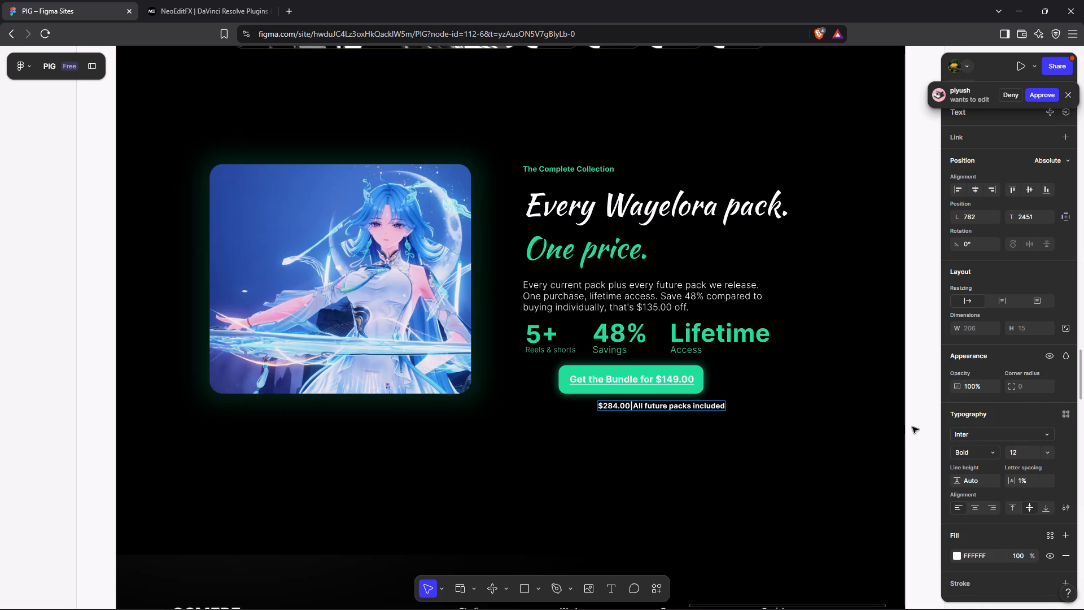
left_click(912, 427)
left_click(996, 451)
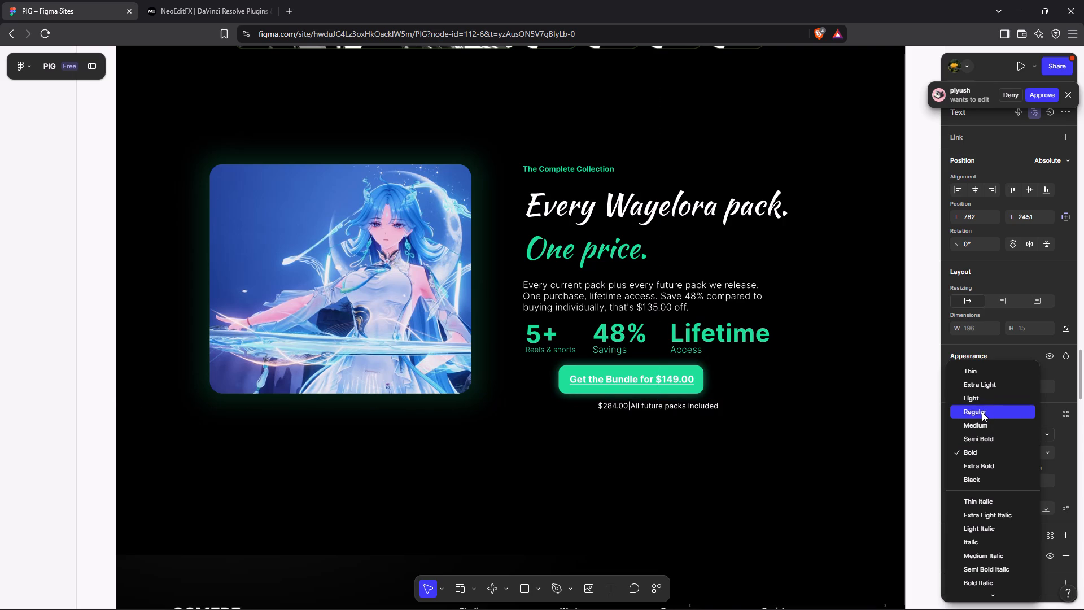
left_click(982, 412)
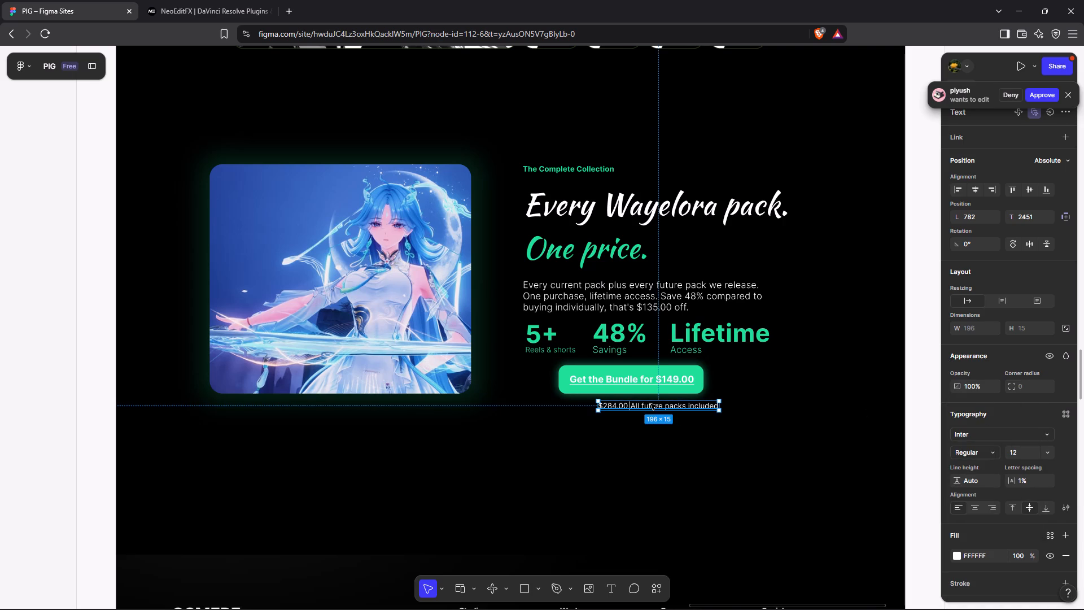
Move the price line closer to the green button's underside and roughly centre it there, at about L 743, T 2443.
left_click_drag(667, 405, 646, 401)
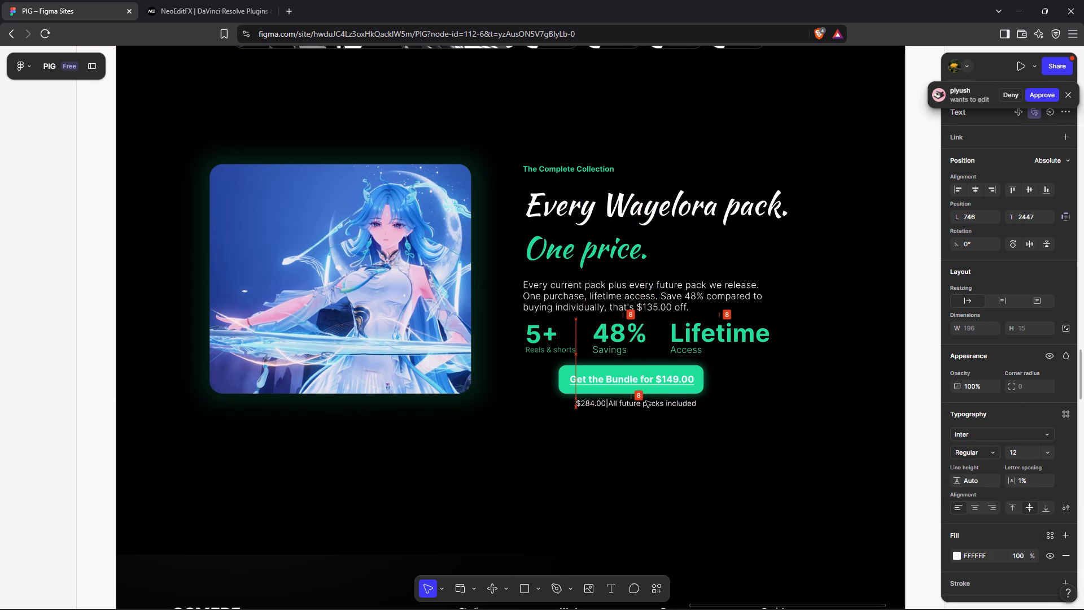
left_click_drag(646, 401, 644, 400)
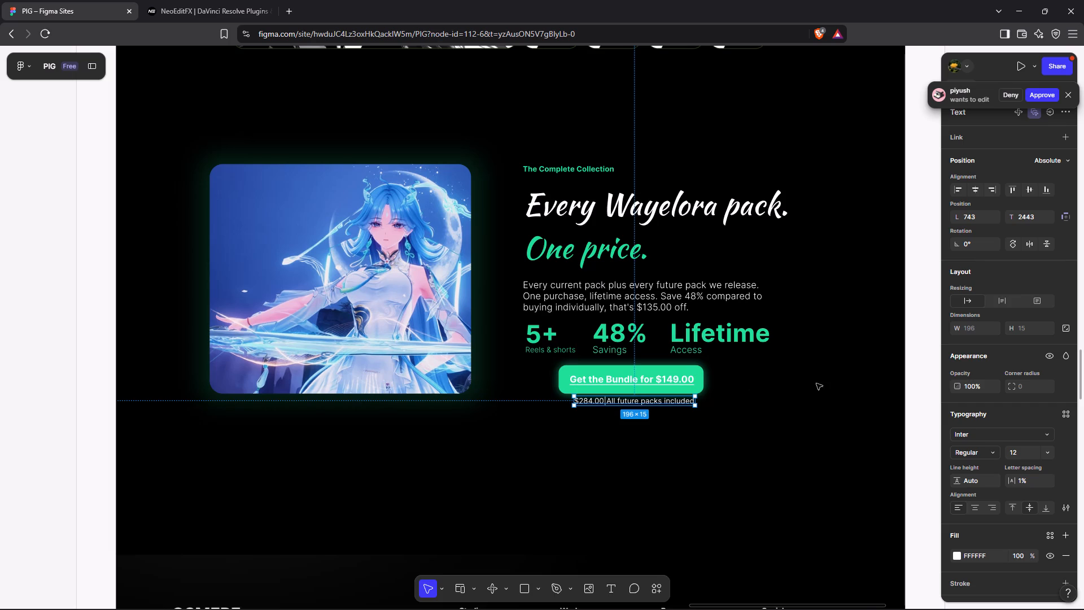
left_click(928, 398)
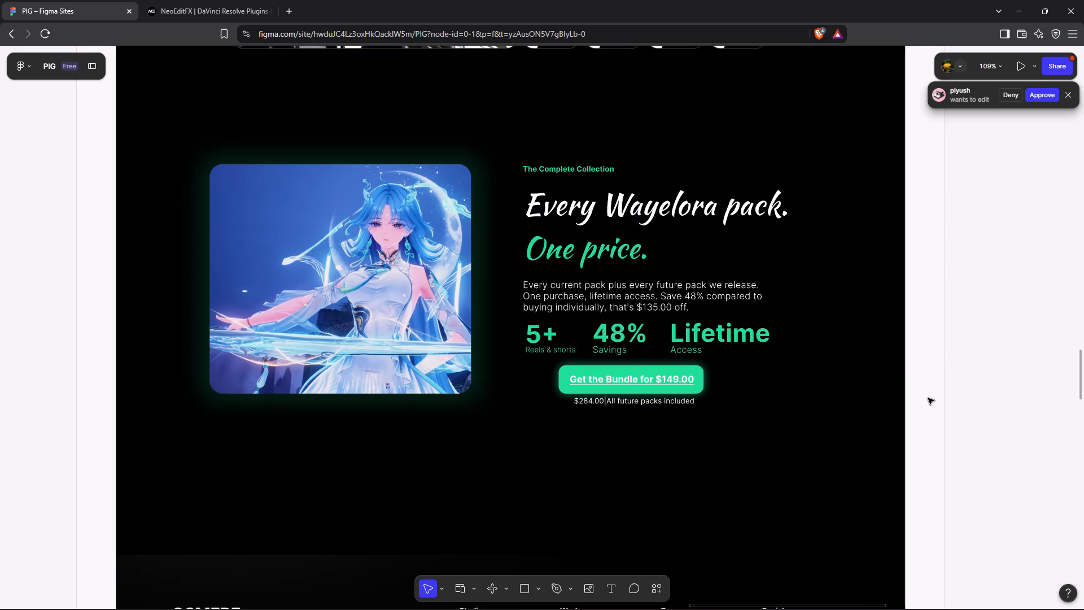
Nudge the price line down to a top position of about 2447 and set its font size to 11.
scroll(584, 483, "up", 1)
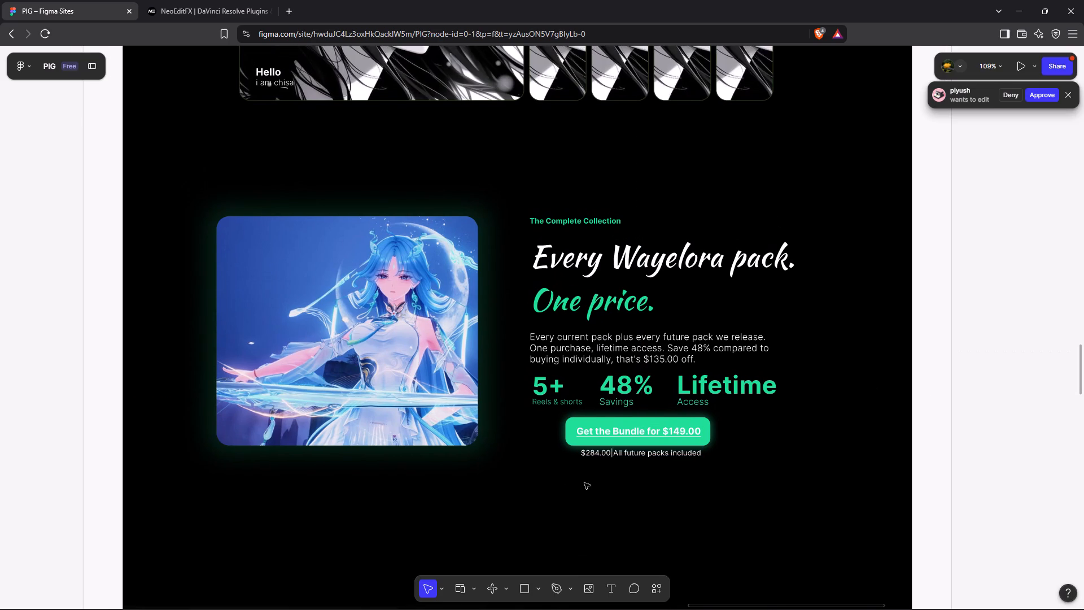
scroll(584, 483, "down", 3)
scroll(584, 483, "up", 1)
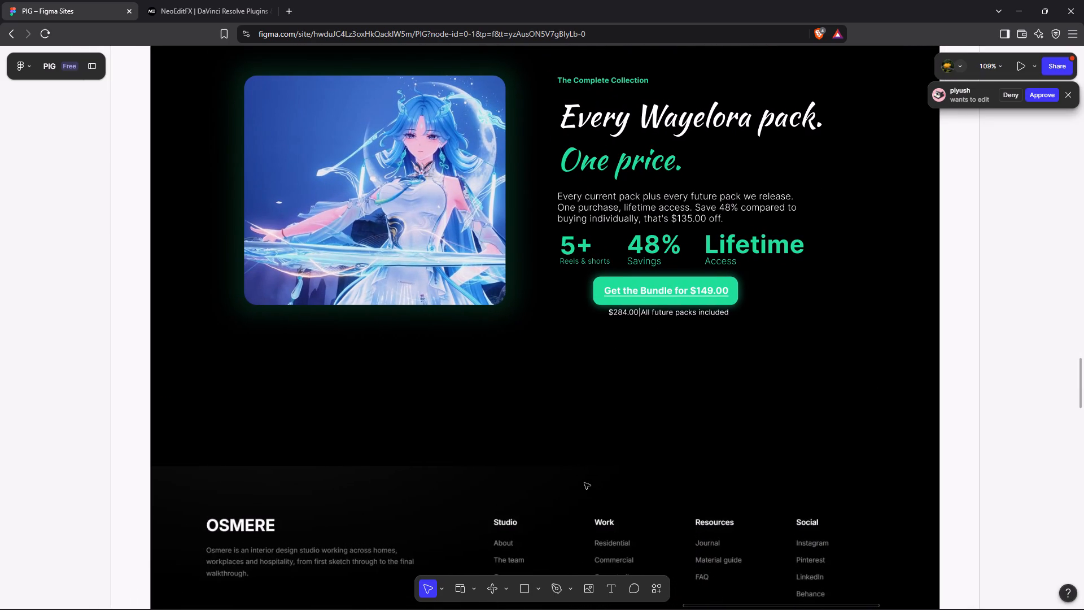
scroll(584, 483, "up", 4)
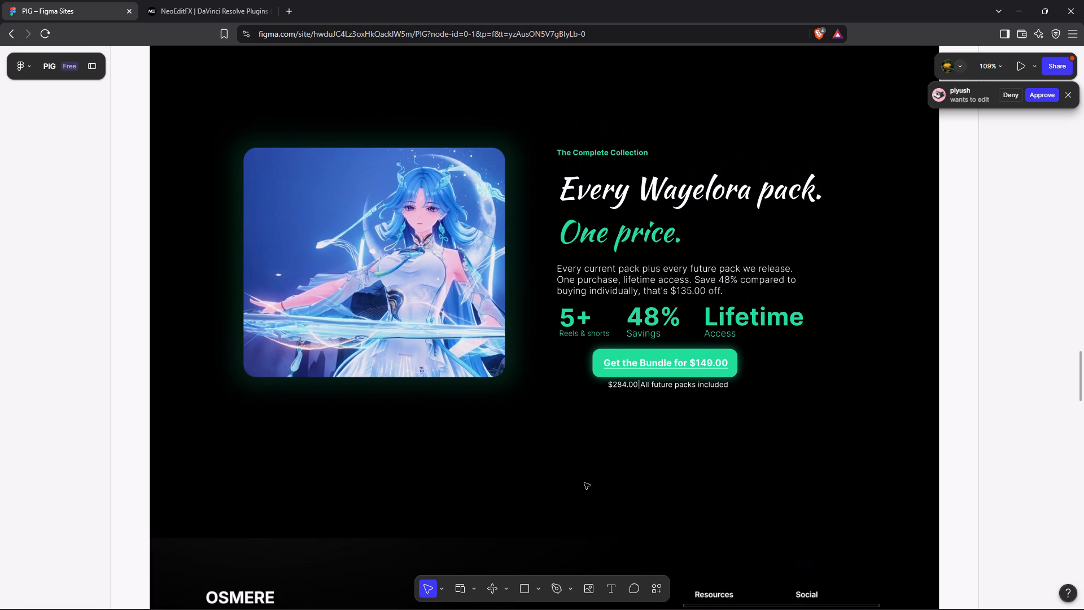
scroll(584, 483, "up", 1)
left_click(683, 389)
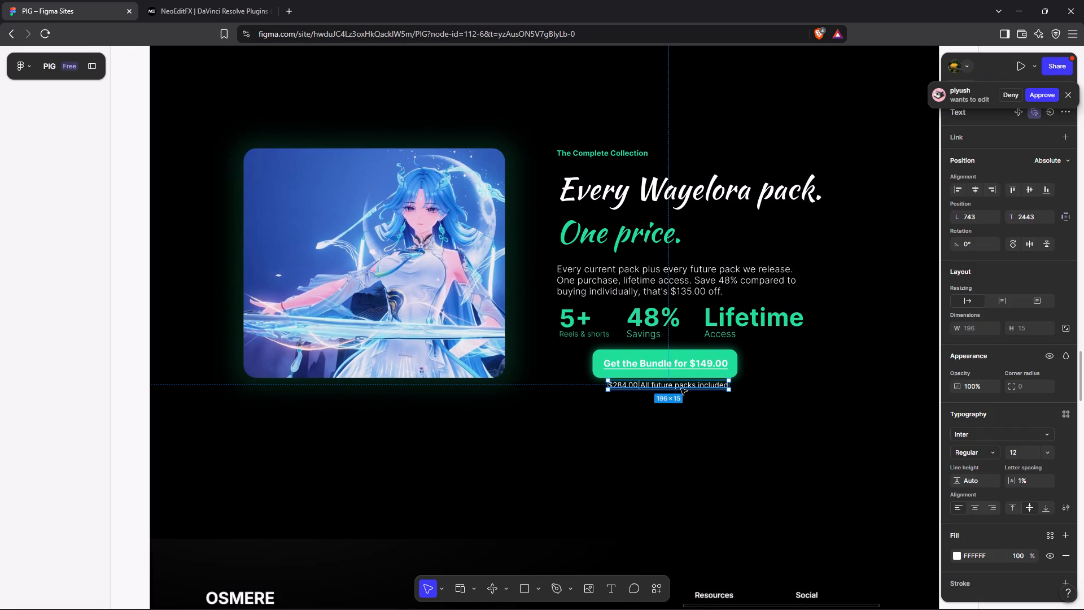
left_click(678, 386)
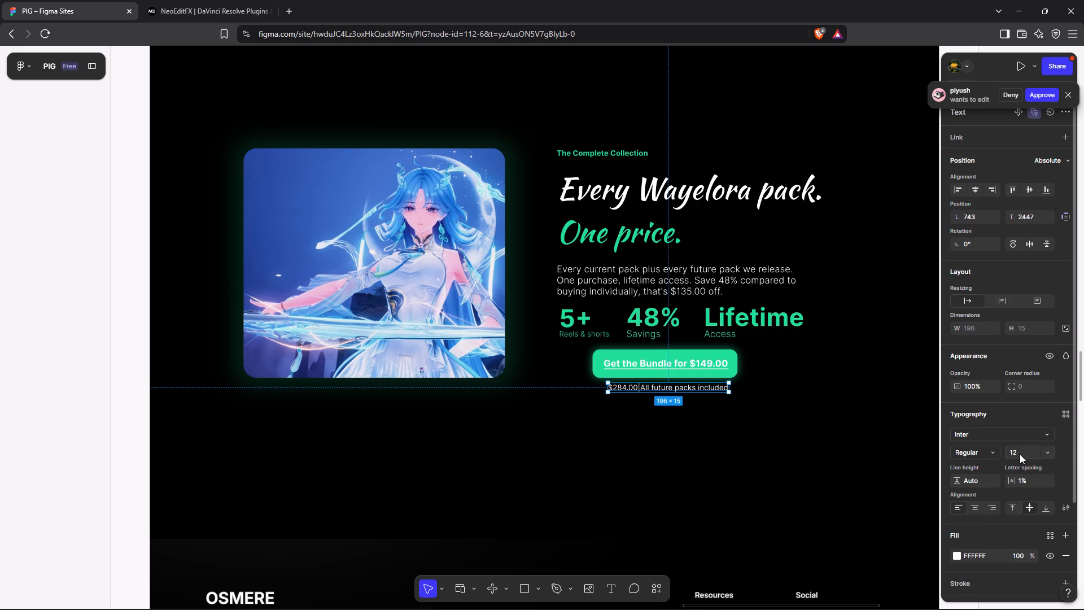
left_click(1044, 453)
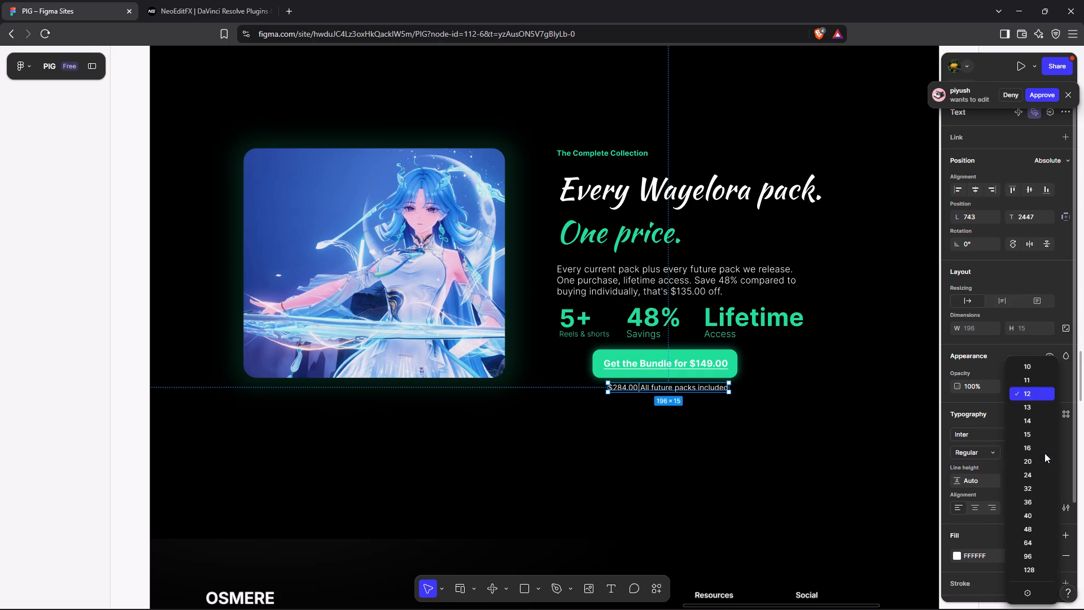
left_click(1032, 384)
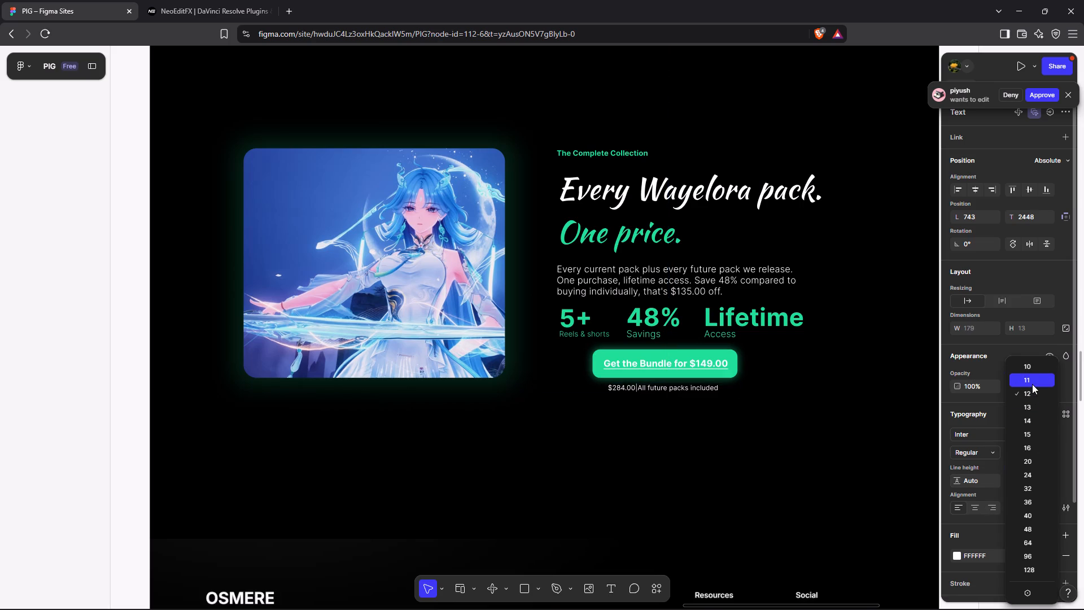
left_click(932, 358)
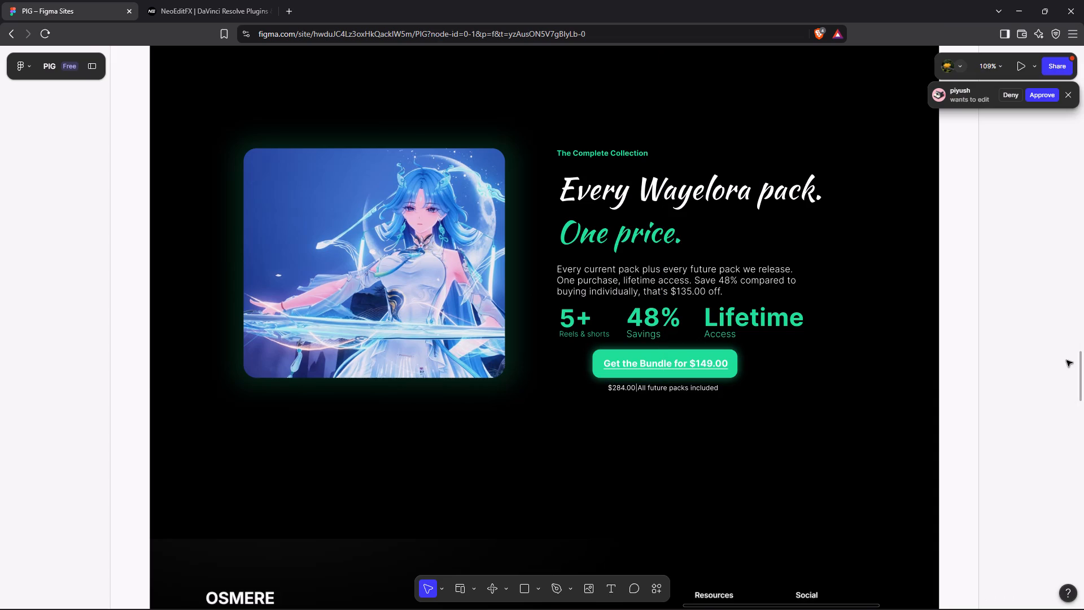
left_click(1066, 360)
left_click(1025, 347)
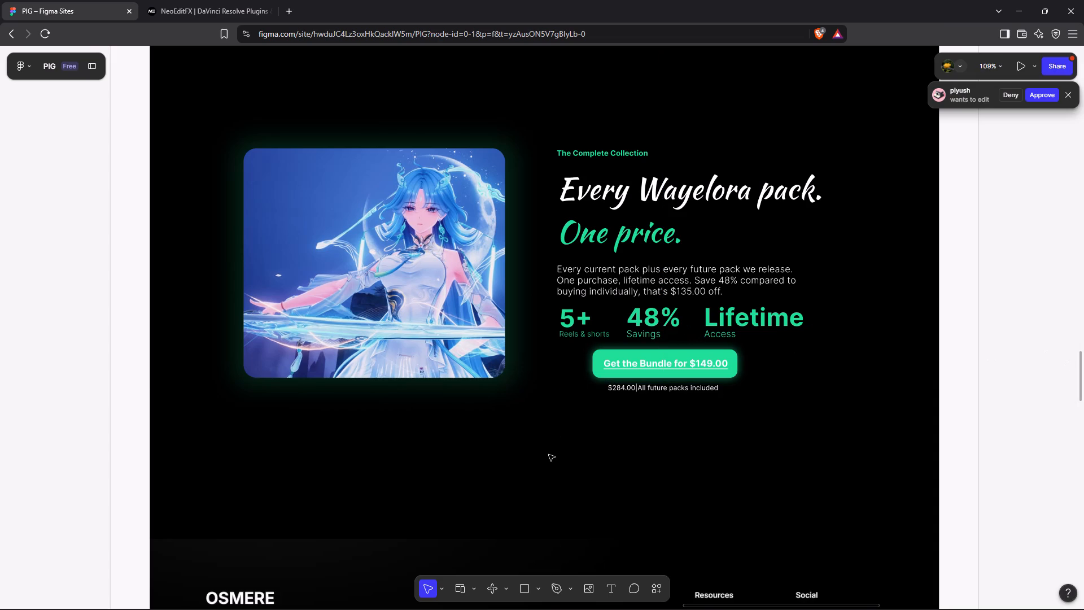
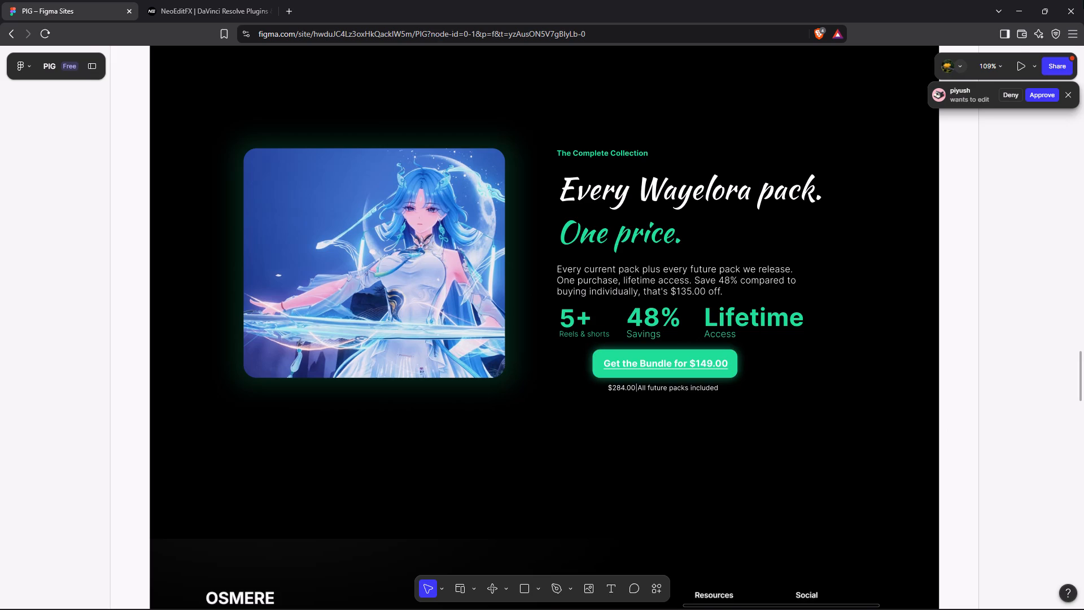
Dismiss the pending edit-access request without answering it.
left_click(1069, 90)
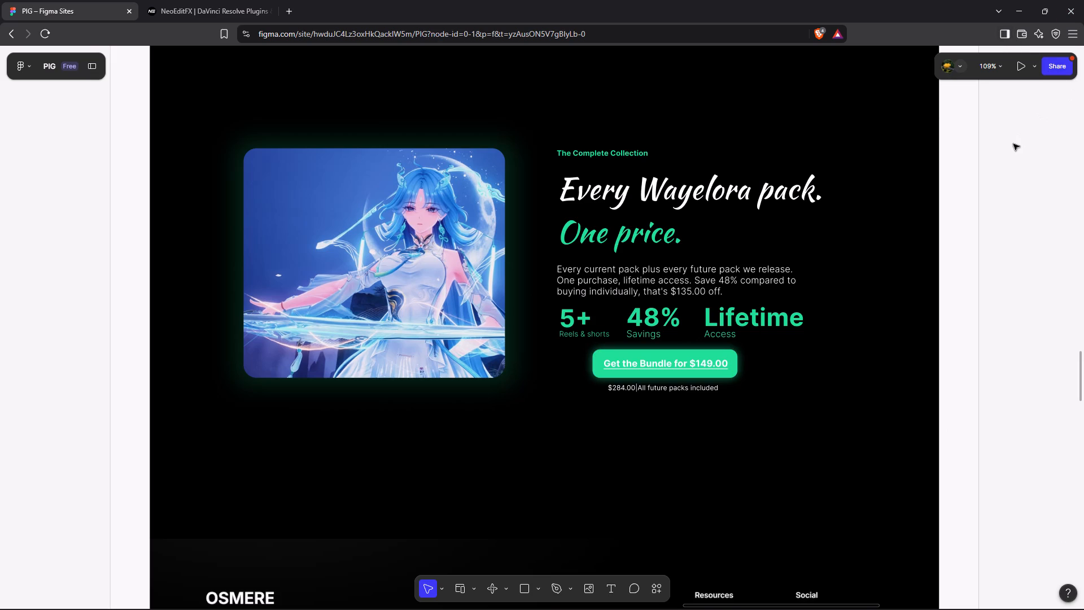
left_click(1013, 144)
Examine the footer below the bundle section, and switch to the NeoEditFX site to look over the sections following its bundle offer.
scroll(642, 392, "down", 1)
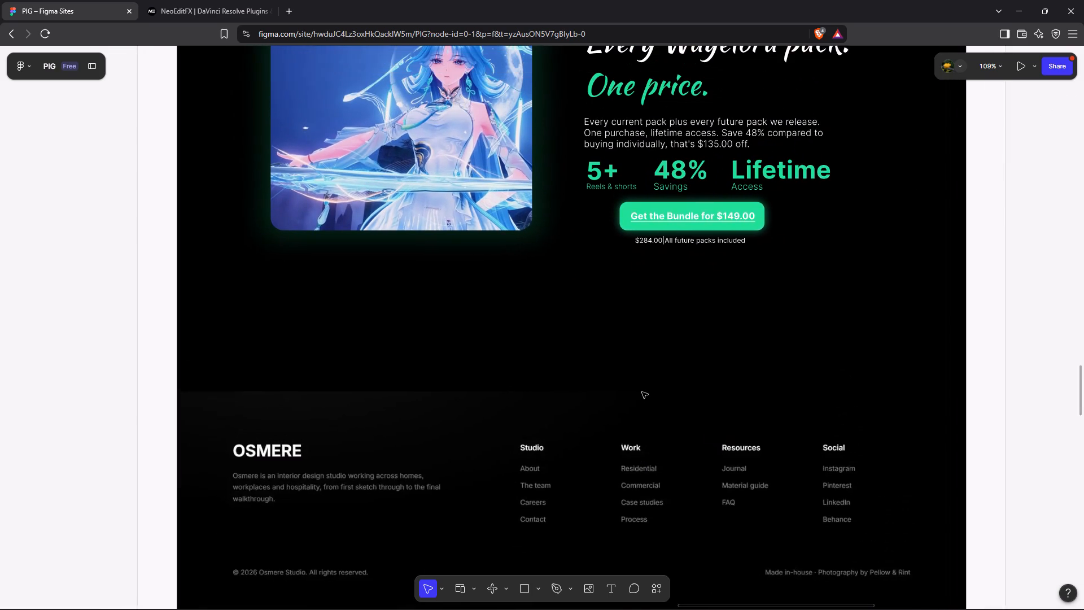
scroll(642, 392, "down", 1)
left_click(234, 0)
scroll(354, 412, "down", 3)
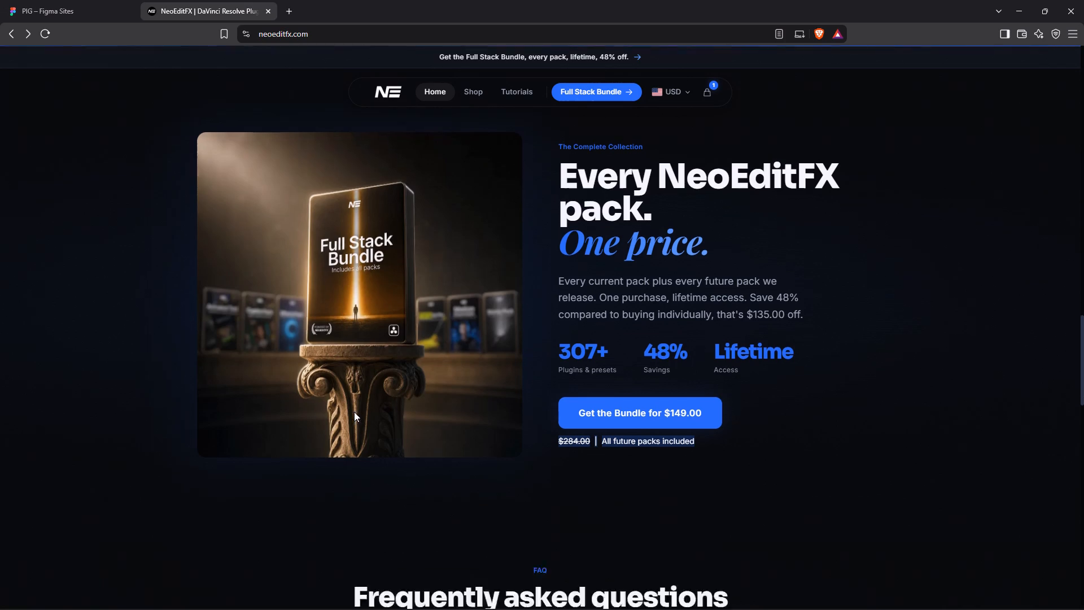
scroll(354, 412, "down", 10)
scroll(354, 412, "up", 1)
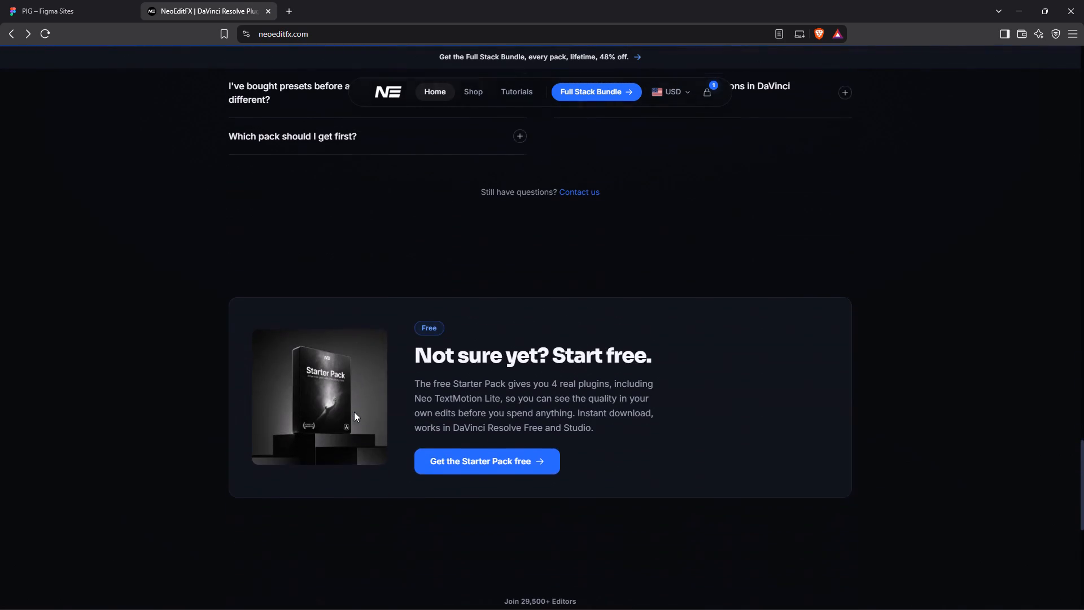
scroll(354, 412, "up", 2)
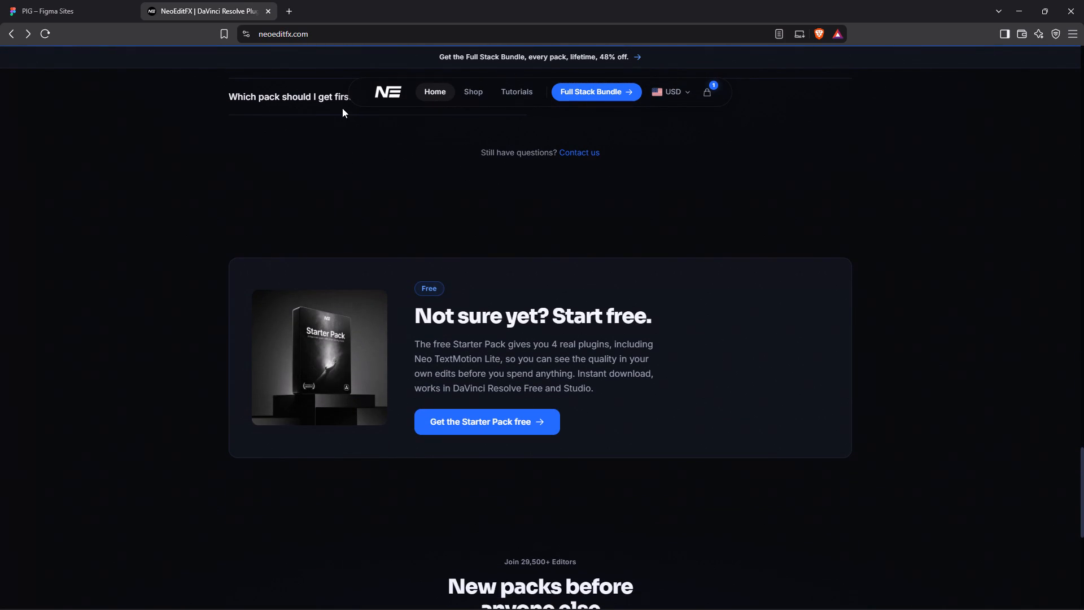
Switch back to the Figma site and move the OSMERE footer image down to the page's bottom edge, at X -26, B 0.
left_click(61, 0)
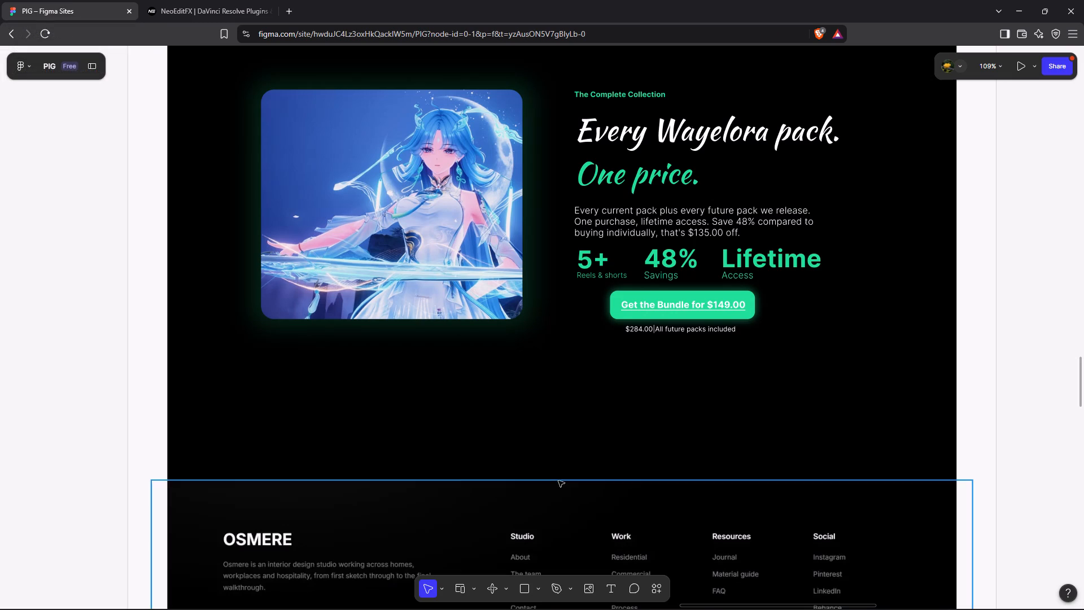
scroll(558, 481, "down", 5)
scroll(592, 385, "down", 3)
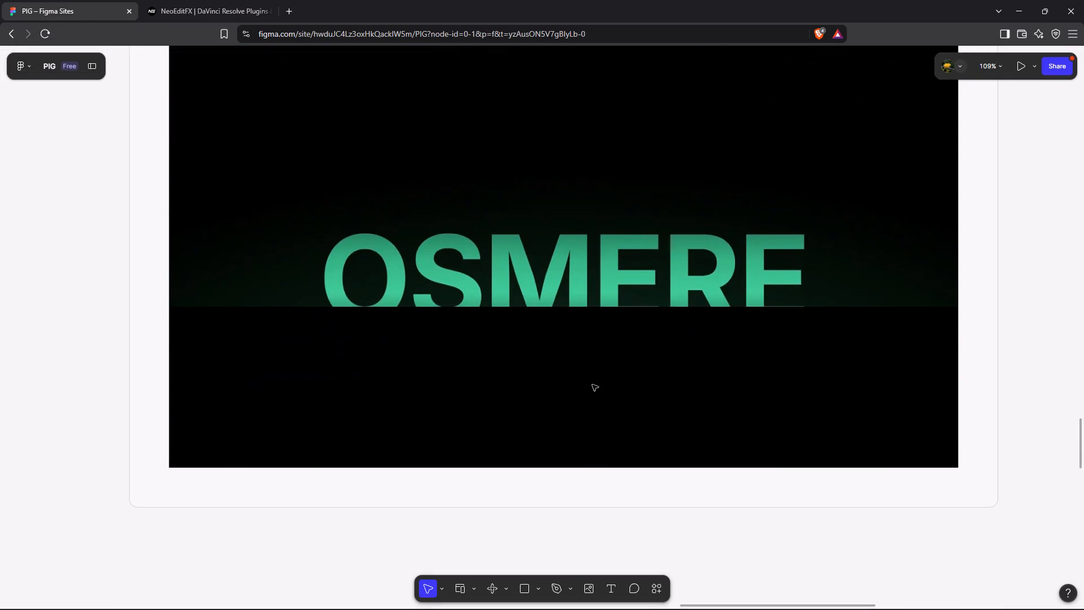
scroll(592, 385, "down", 1)
left_click(583, 156)
left_click_drag(583, 156, 584, 300)
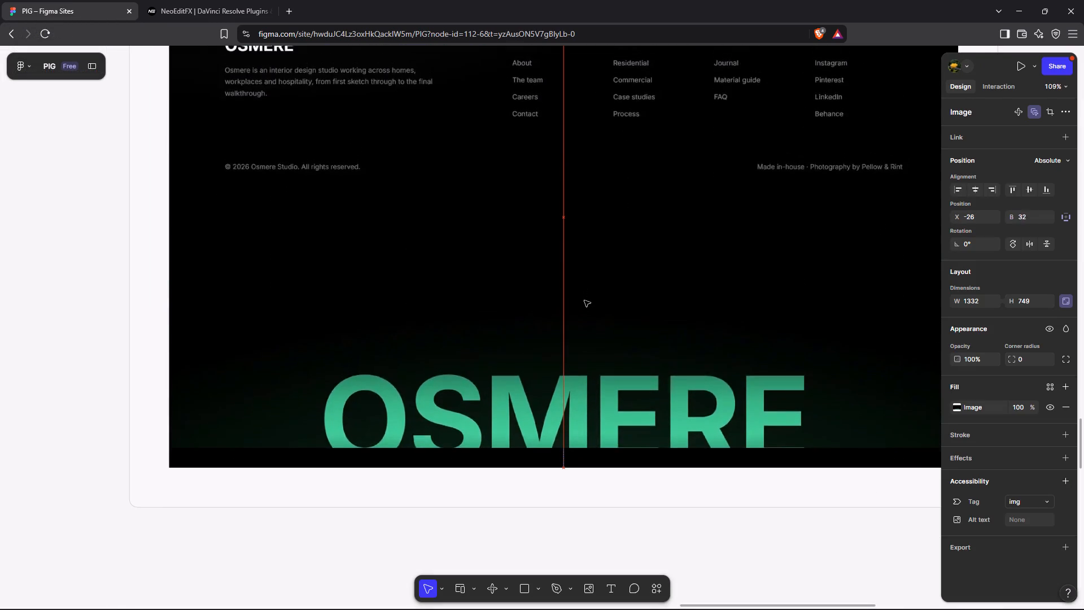
left_click_drag(584, 300, 583, 317)
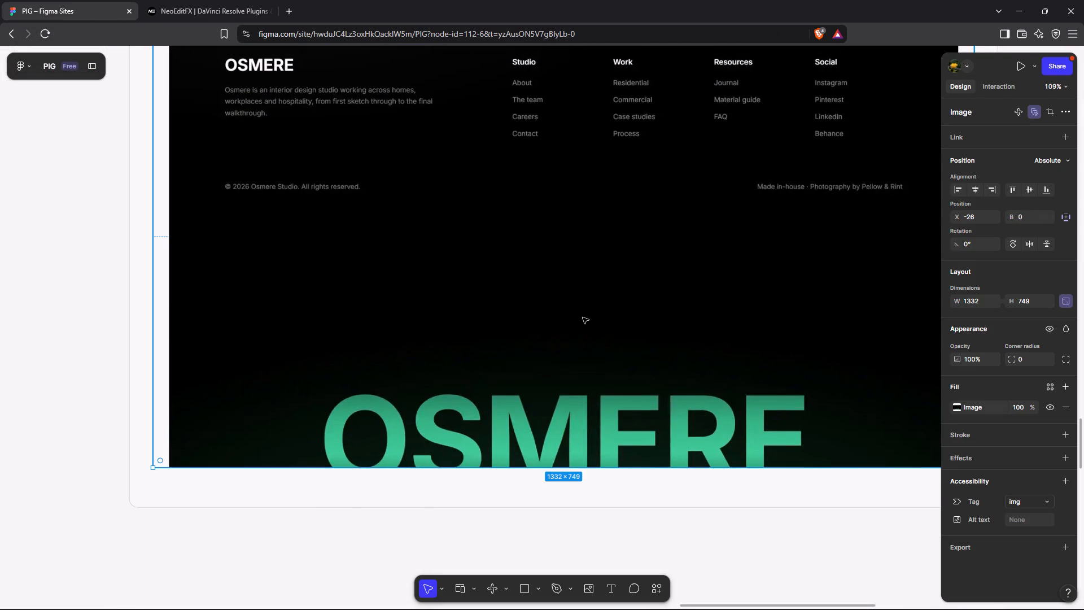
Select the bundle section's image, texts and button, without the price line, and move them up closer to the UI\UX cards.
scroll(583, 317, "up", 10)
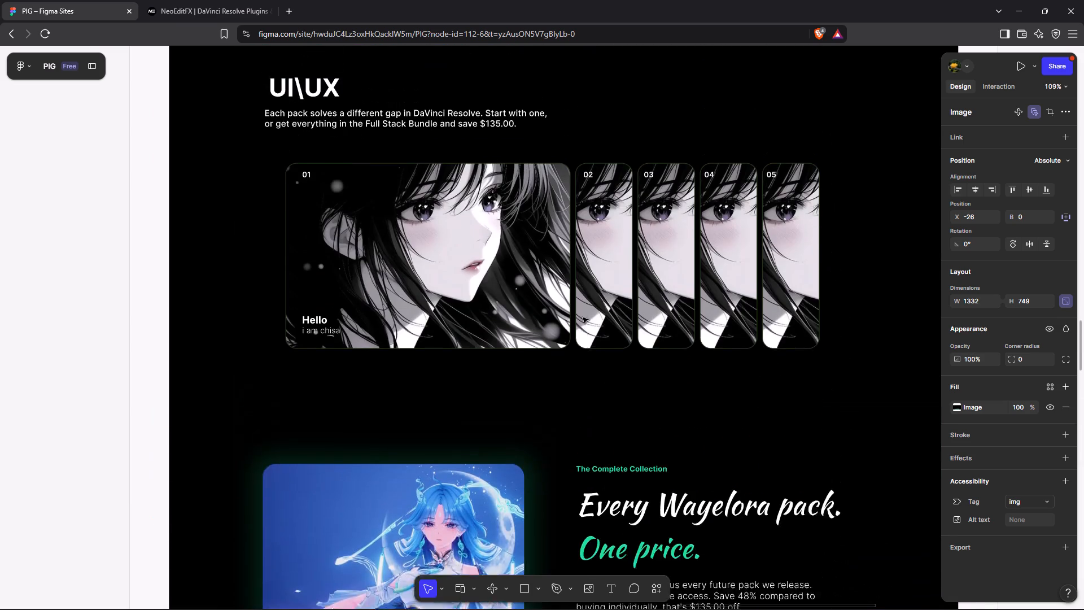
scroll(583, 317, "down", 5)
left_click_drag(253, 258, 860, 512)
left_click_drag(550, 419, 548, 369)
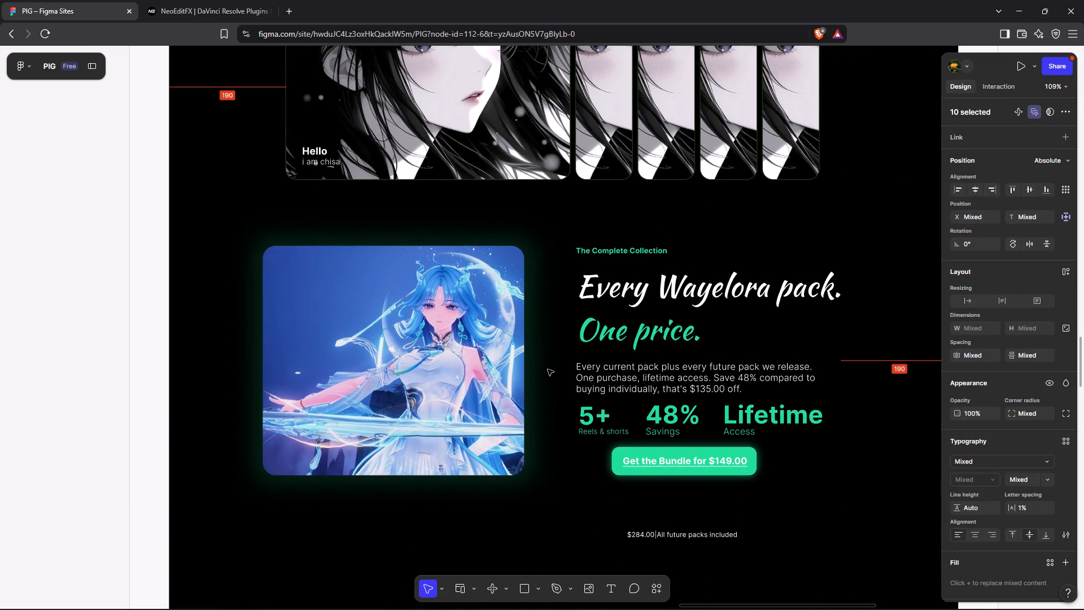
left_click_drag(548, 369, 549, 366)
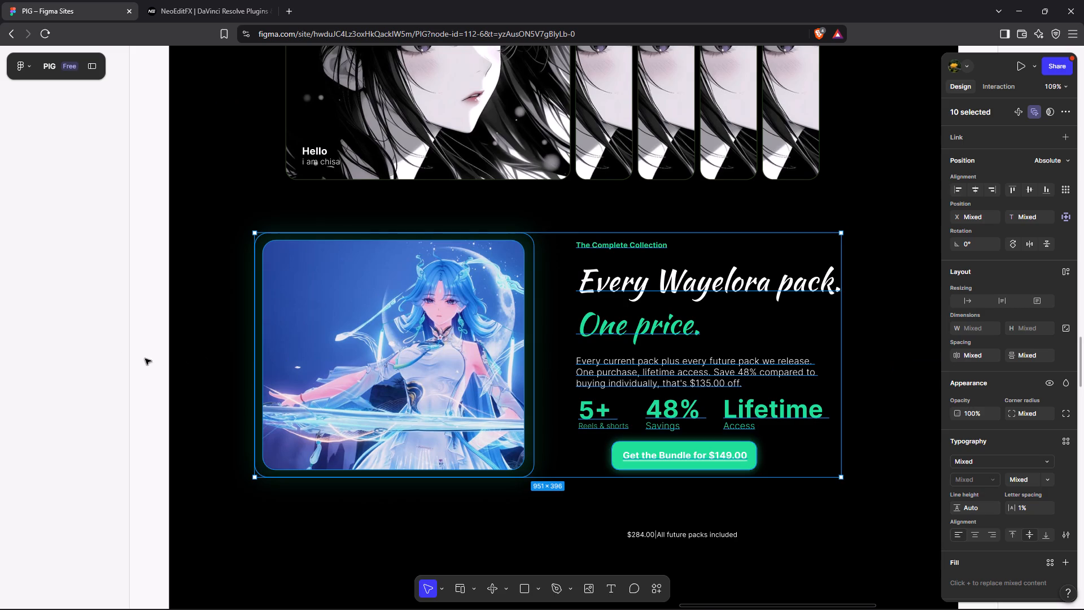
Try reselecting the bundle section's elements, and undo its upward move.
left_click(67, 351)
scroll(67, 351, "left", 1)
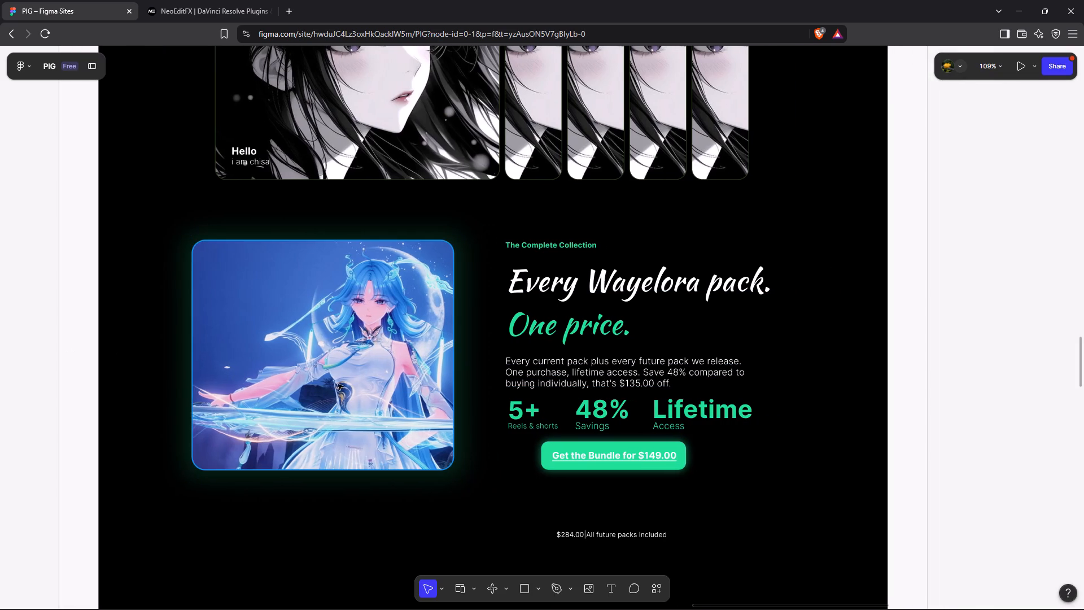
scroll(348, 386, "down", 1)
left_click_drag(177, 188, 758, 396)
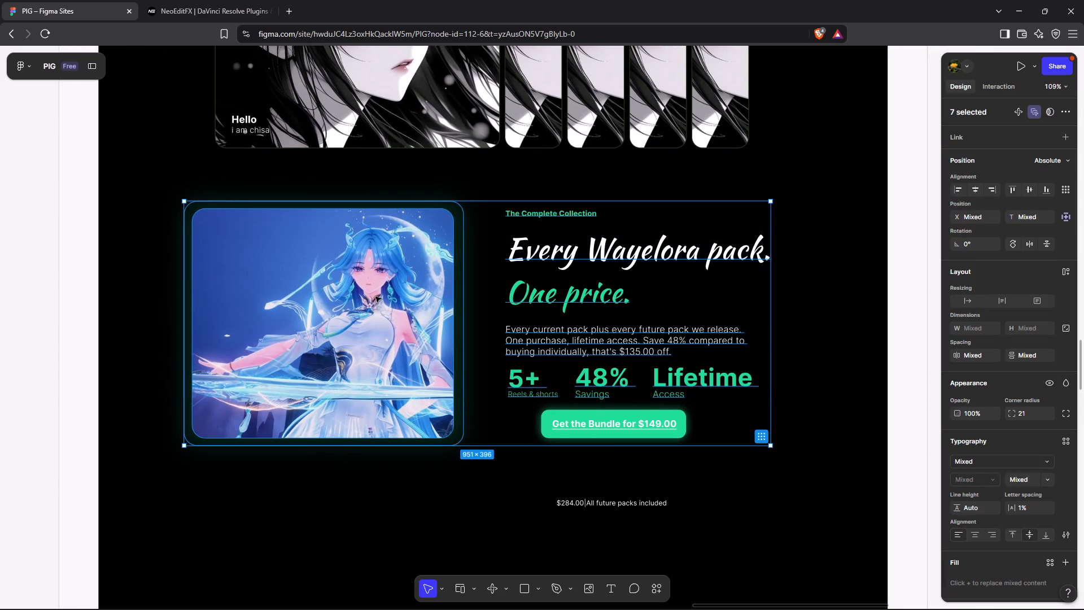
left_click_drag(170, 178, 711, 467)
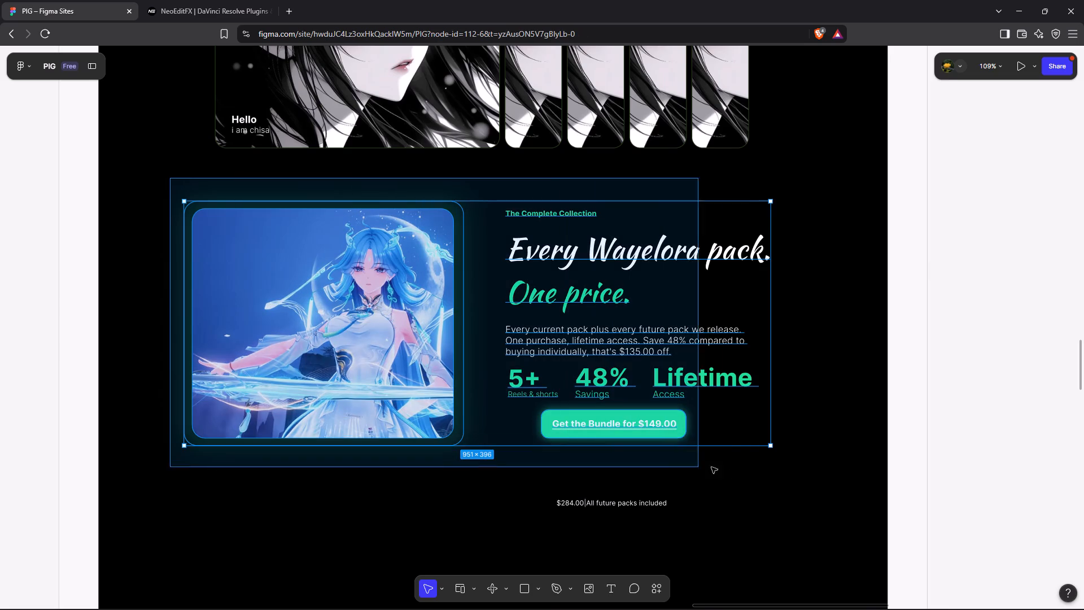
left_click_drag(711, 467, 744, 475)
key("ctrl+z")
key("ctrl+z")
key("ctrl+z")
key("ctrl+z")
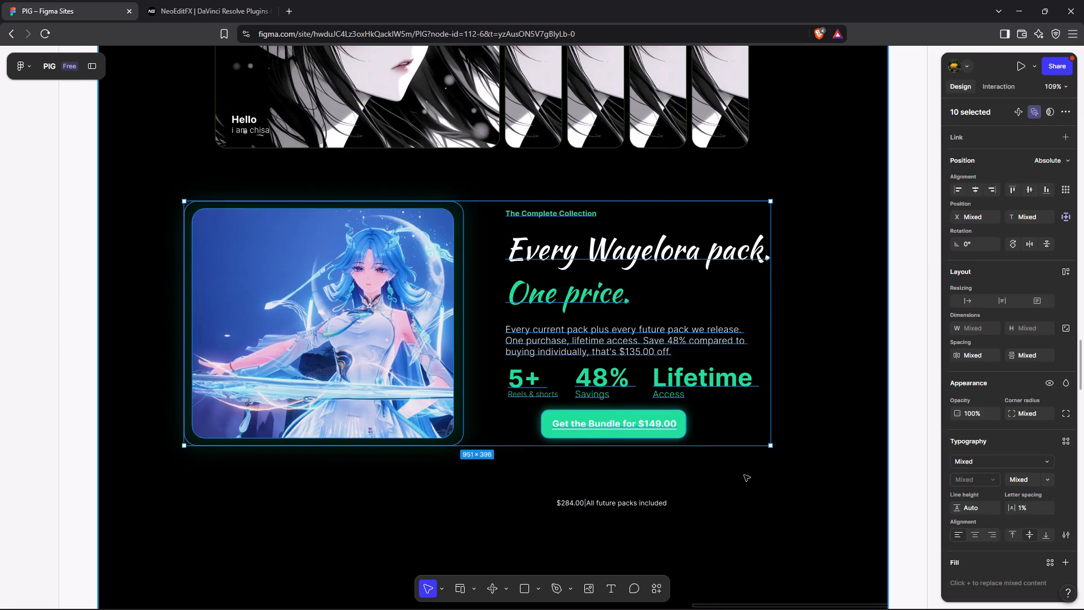
Select all 11 bundle elements including the price line and move them up closer to the UI\UX cards, horizontally centred with about 165 side margins.
left_click_drag(844, 241, 421, 554)
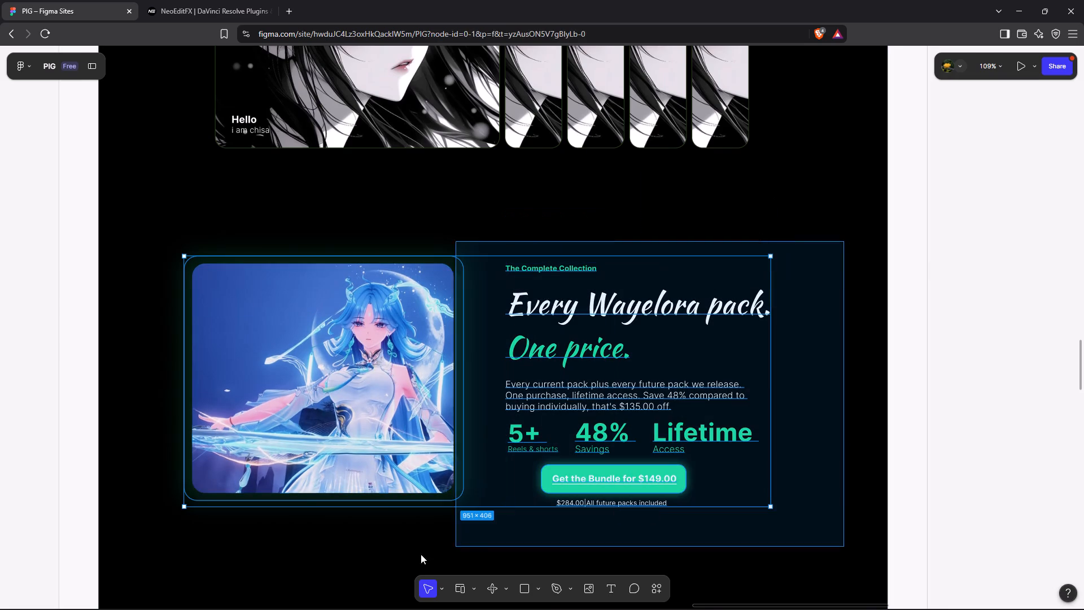
left_click_drag(421, 554, 335, 516)
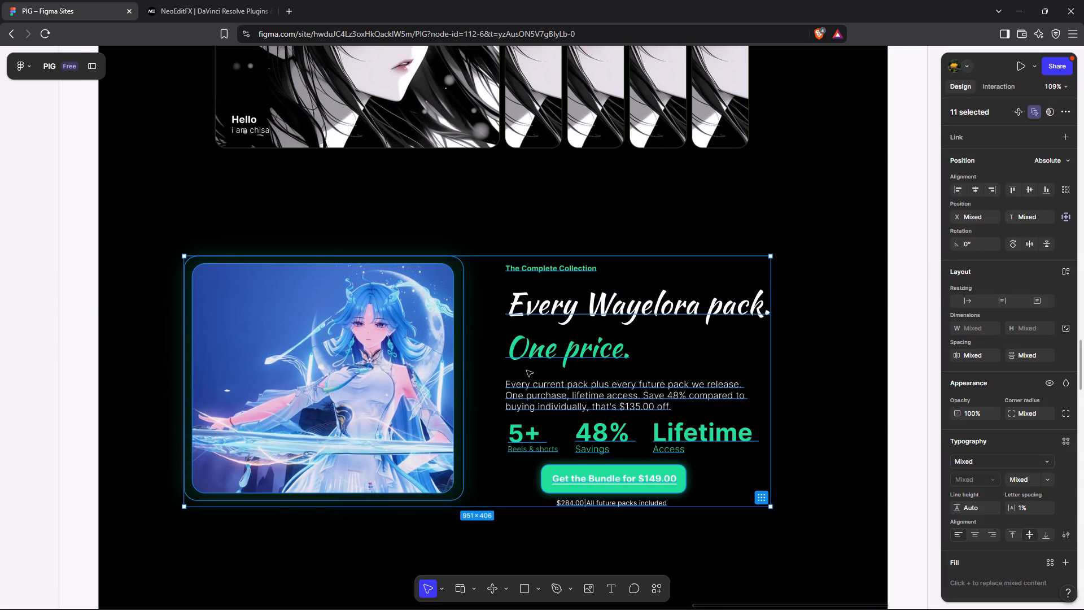
left_click_drag(508, 378, 526, 375)
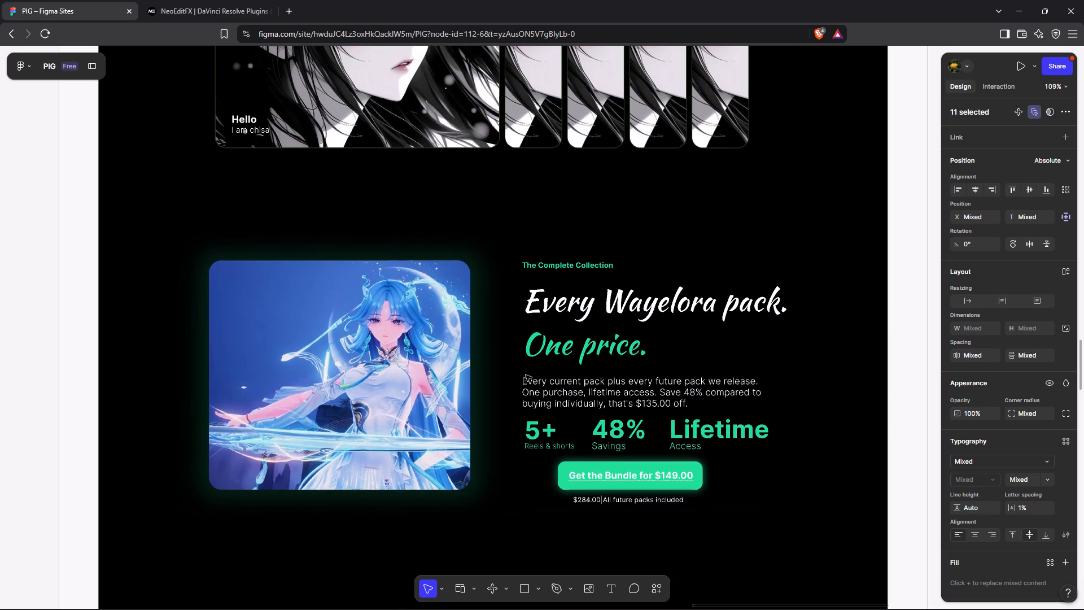
left_click_drag(526, 375, 526, 373)
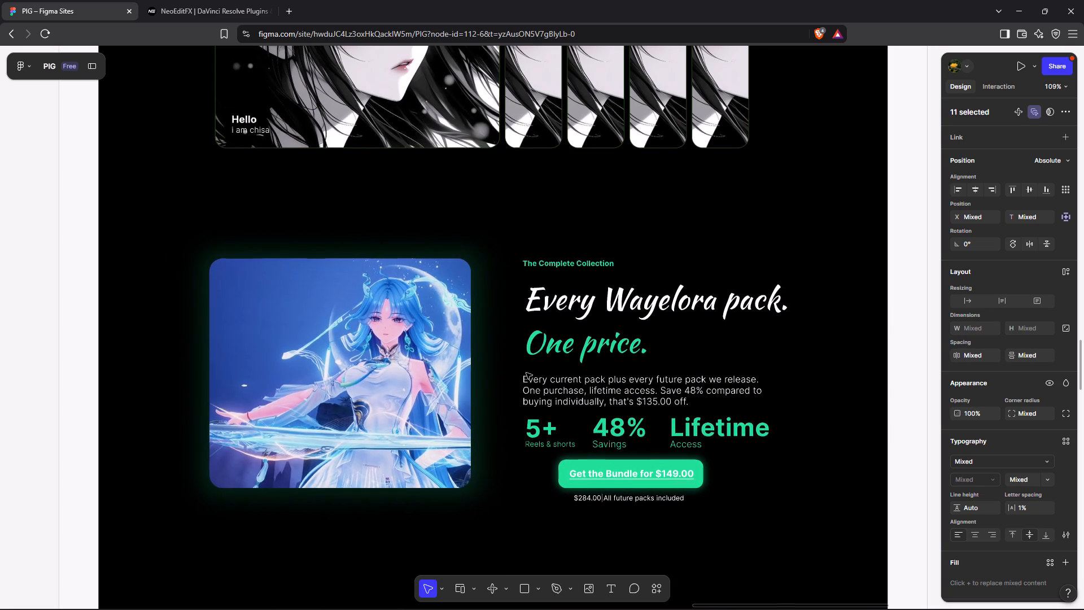
left_click_drag(526, 373, 523, 360)
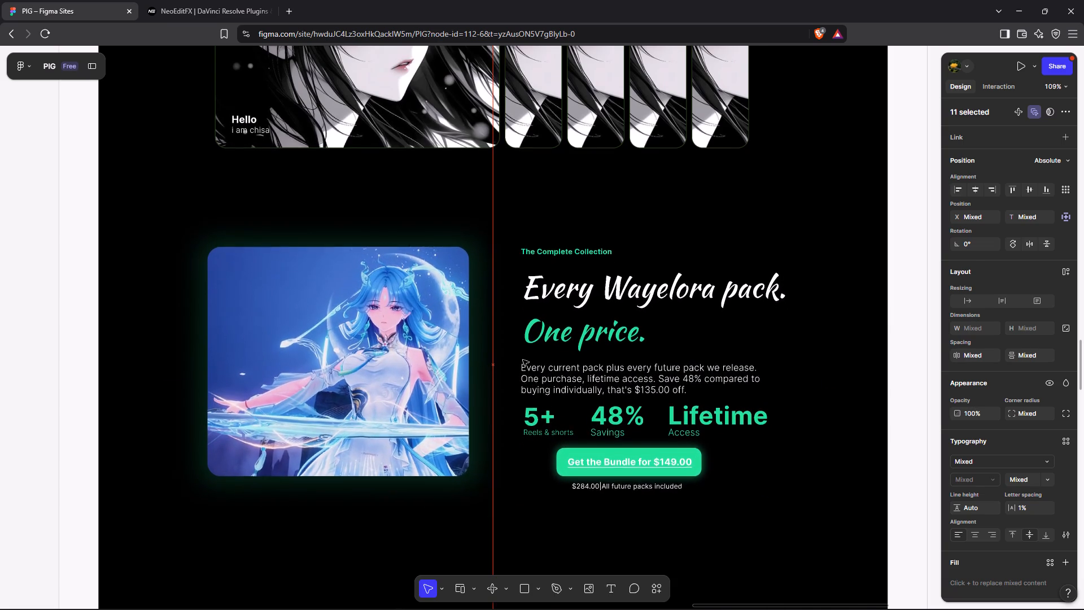
left_click_drag(523, 360, 524, 325)
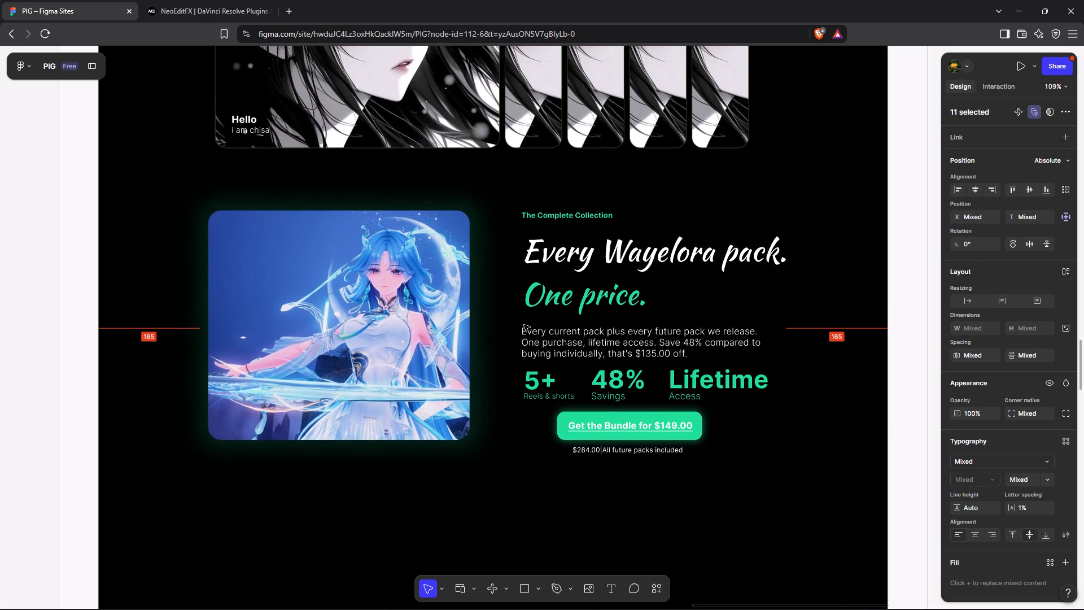
left_click_drag(524, 325, 531, 327)
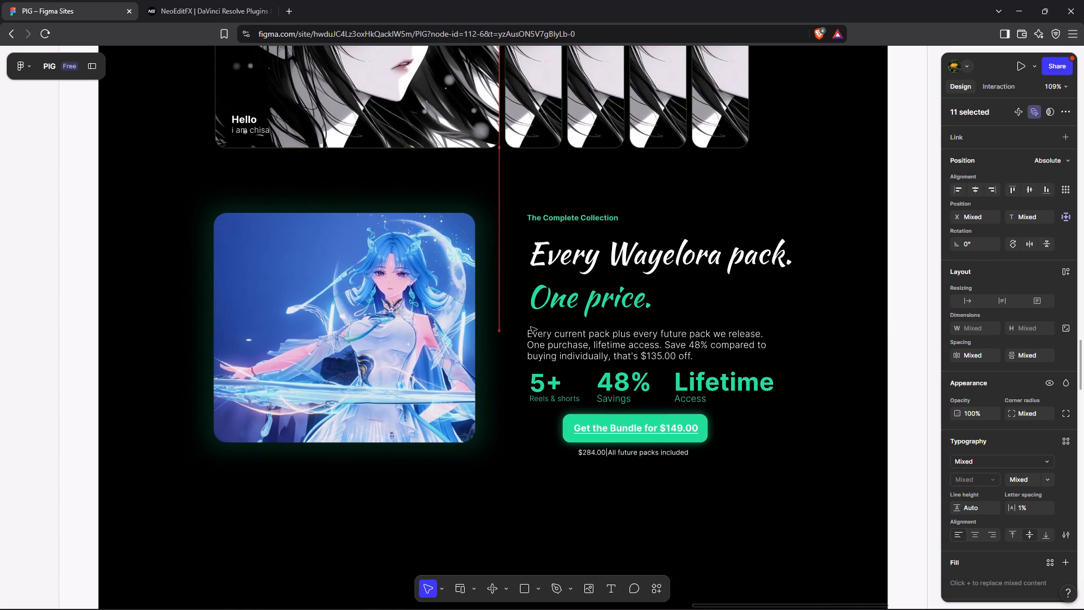
left_click_drag(531, 327, 526, 326)
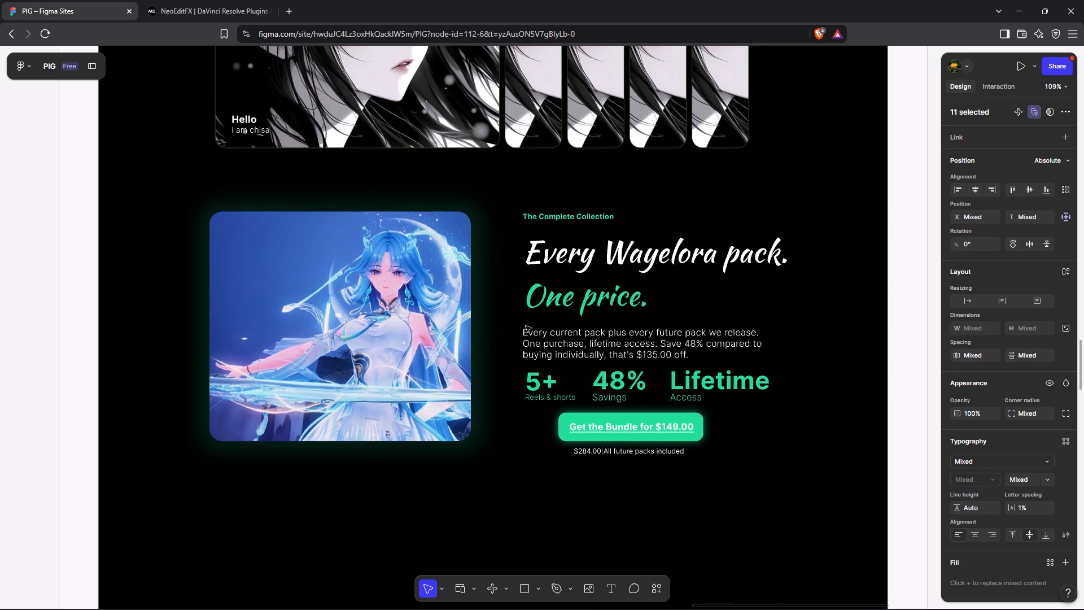
left_click_drag(526, 326, 522, 325)
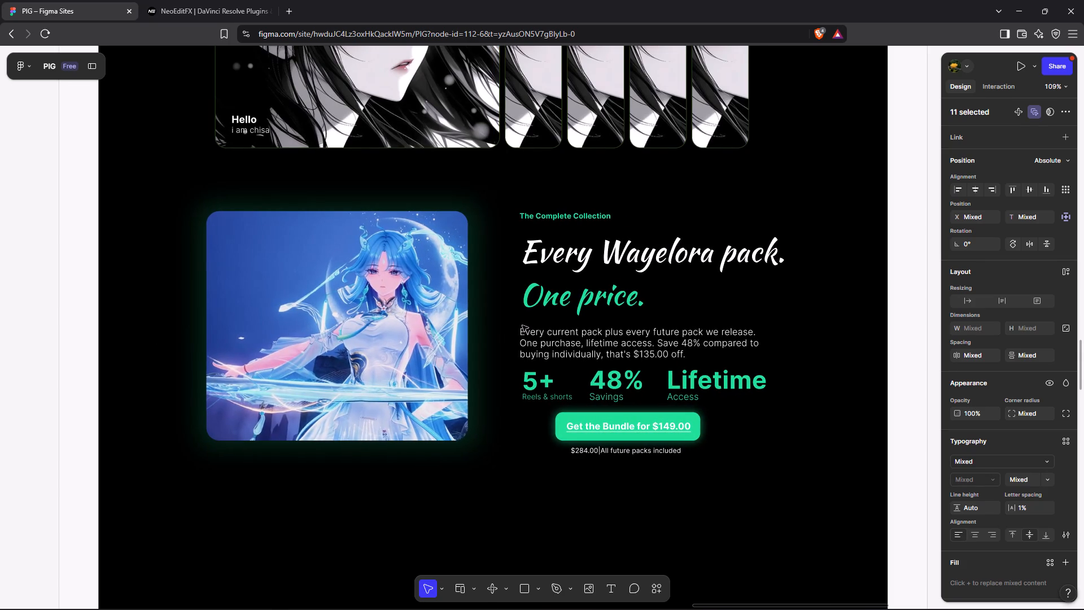
left_click_drag(522, 325, 523, 325)
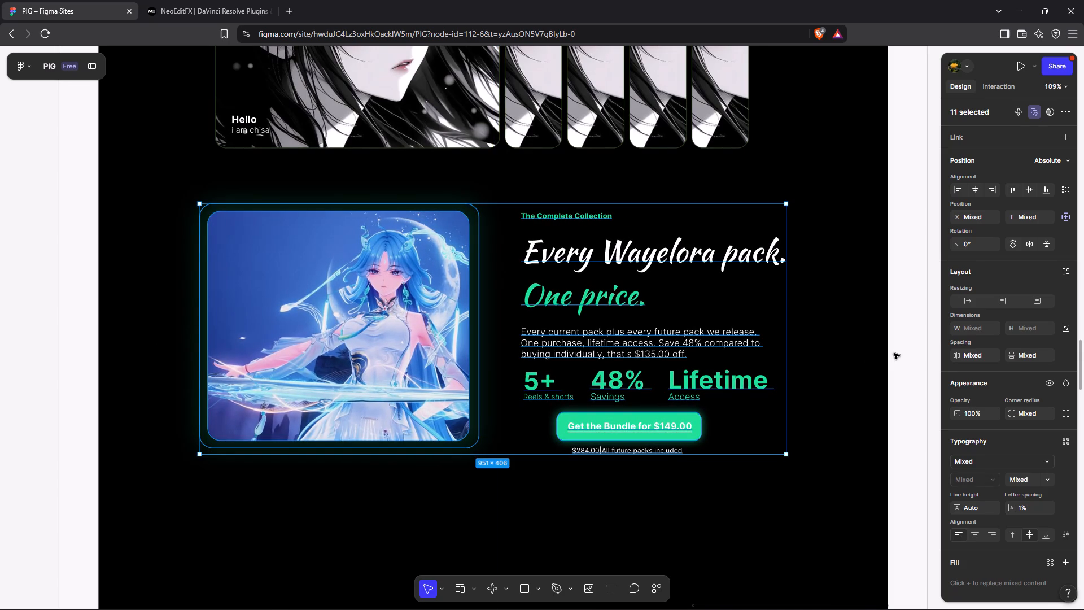
left_click(894, 353)
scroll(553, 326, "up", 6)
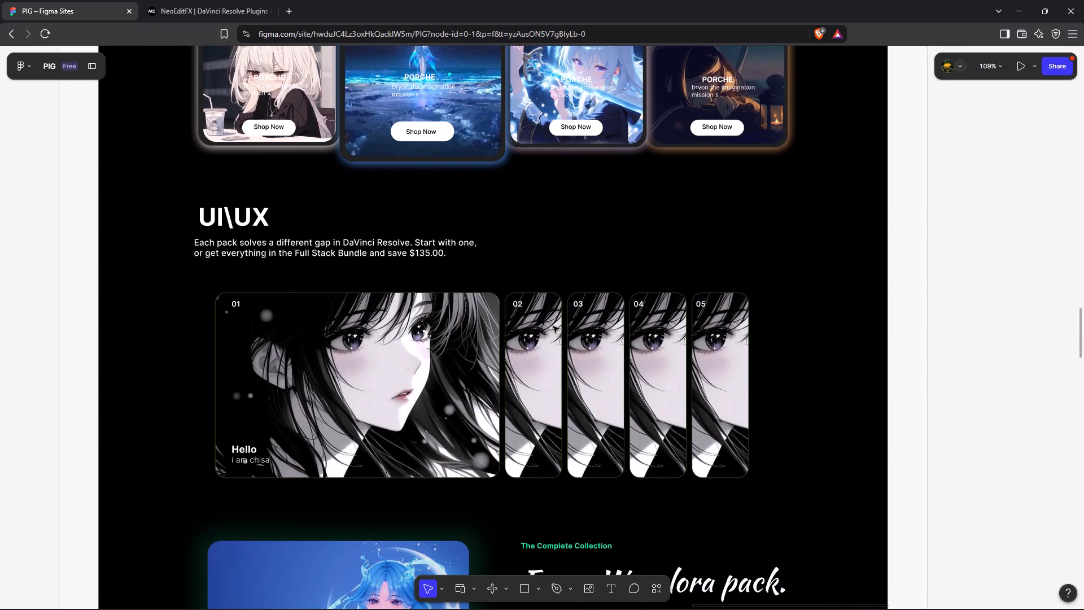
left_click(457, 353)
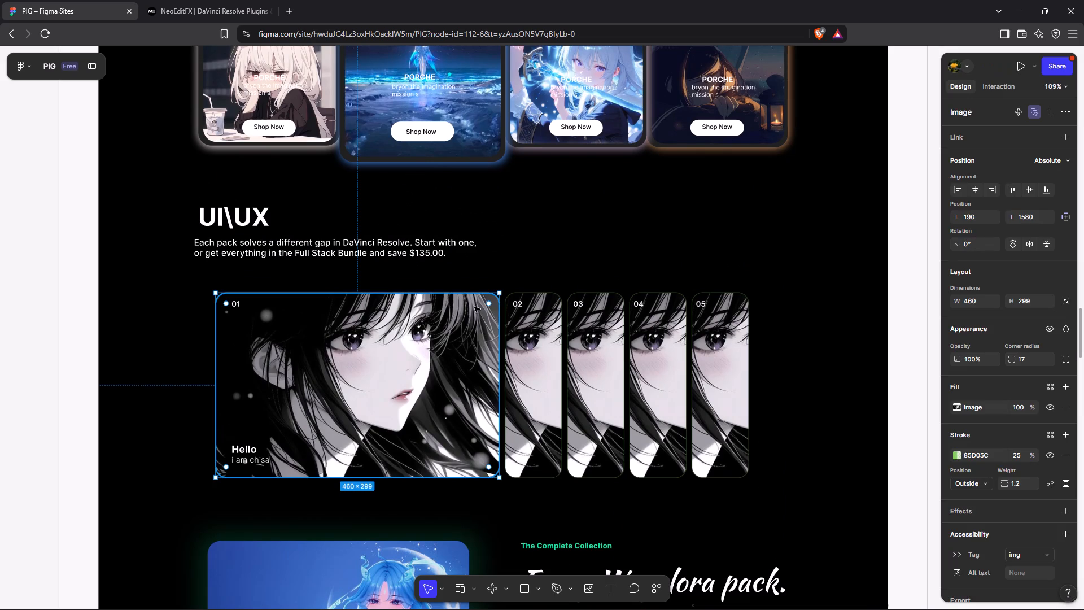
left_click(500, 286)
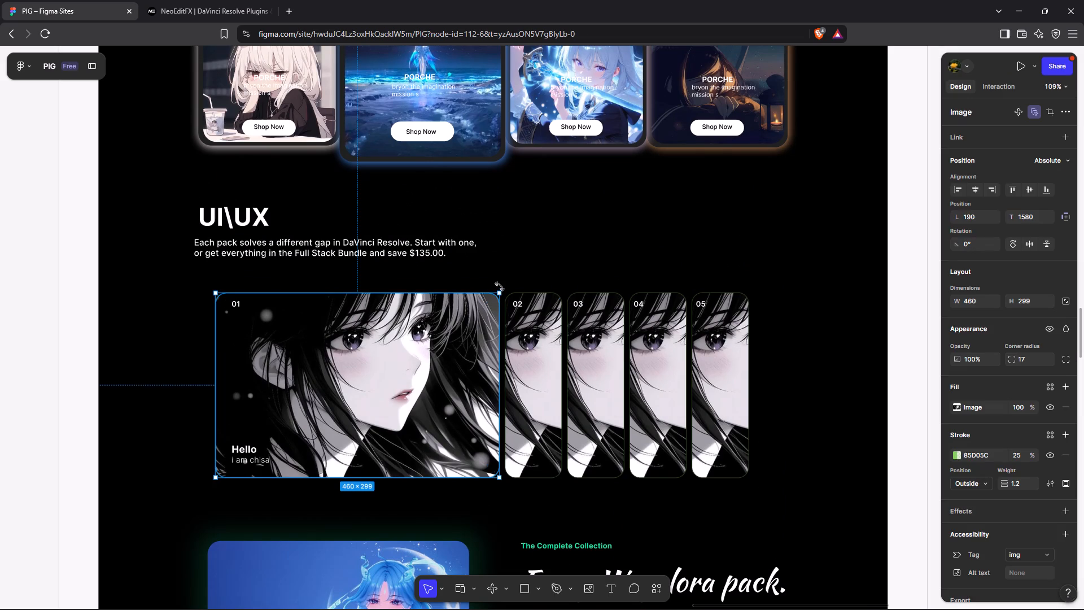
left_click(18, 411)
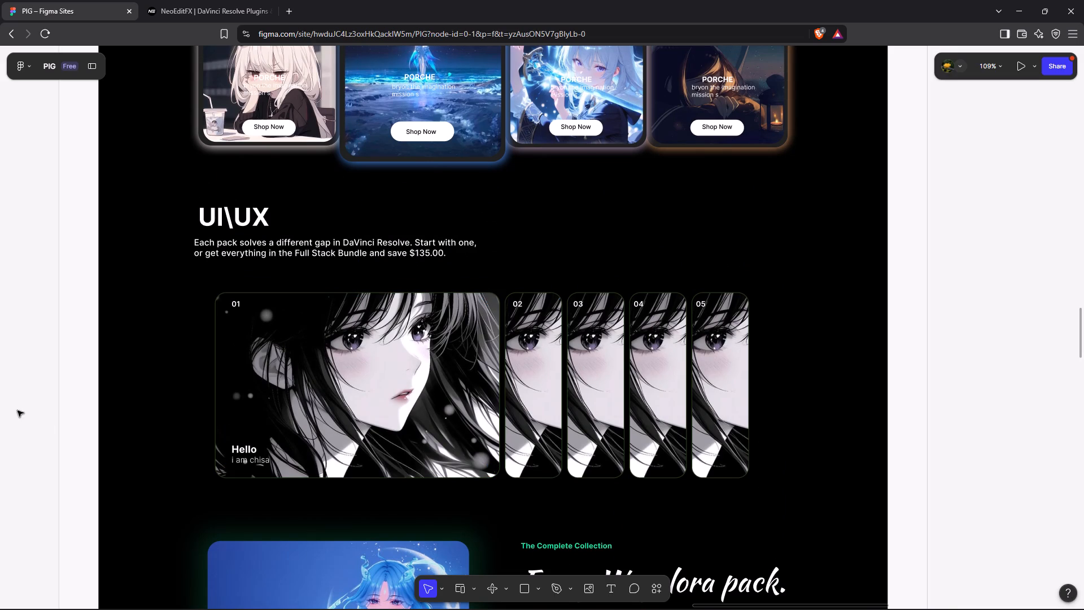
Change the stroke colour of the five UI\UX image cards and their number labels to green 1DDE97.
scroll(439, 380, "up", 1)
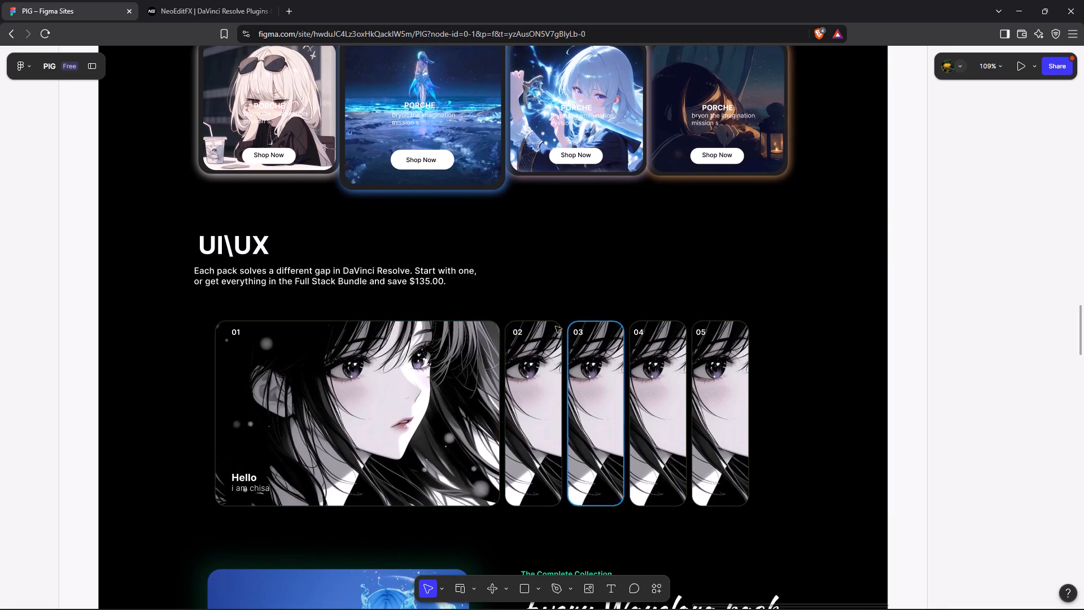
left_click_drag(174, 318, 785, 411)
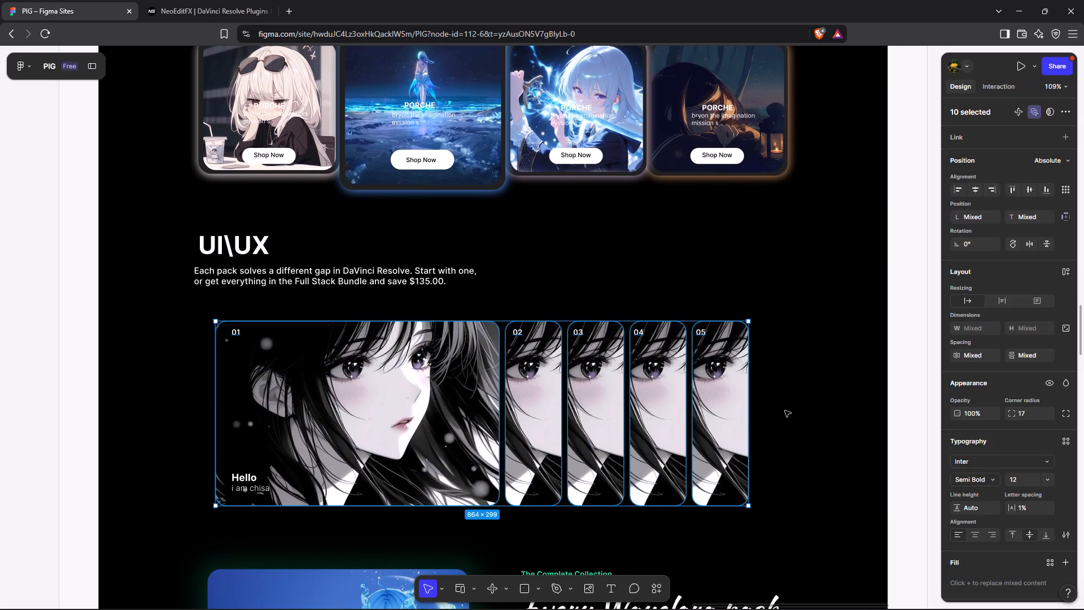
scroll(986, 511, "down", 5)
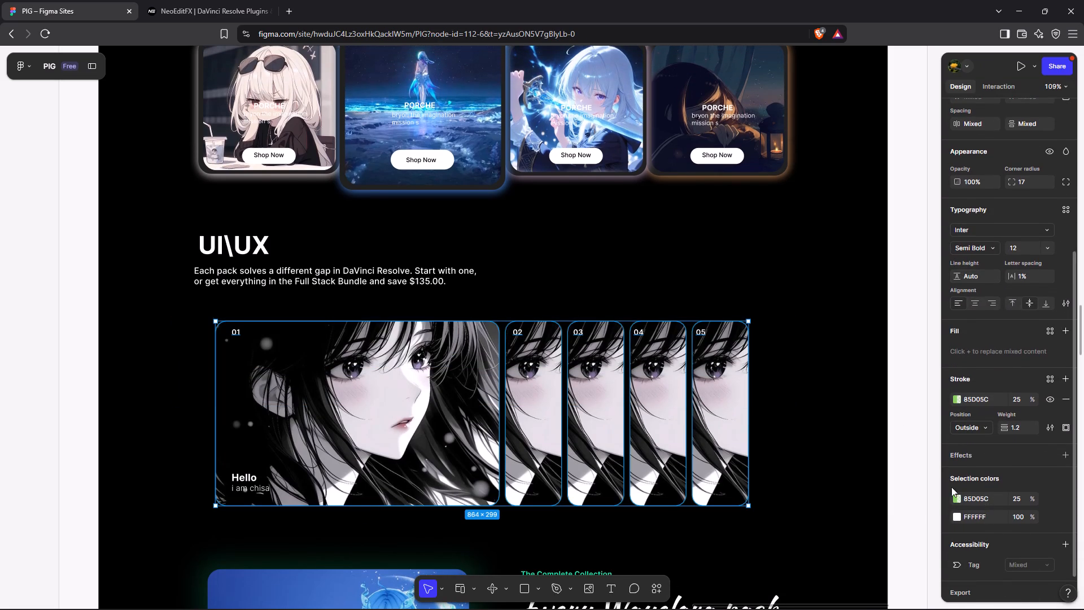
left_click(955, 396)
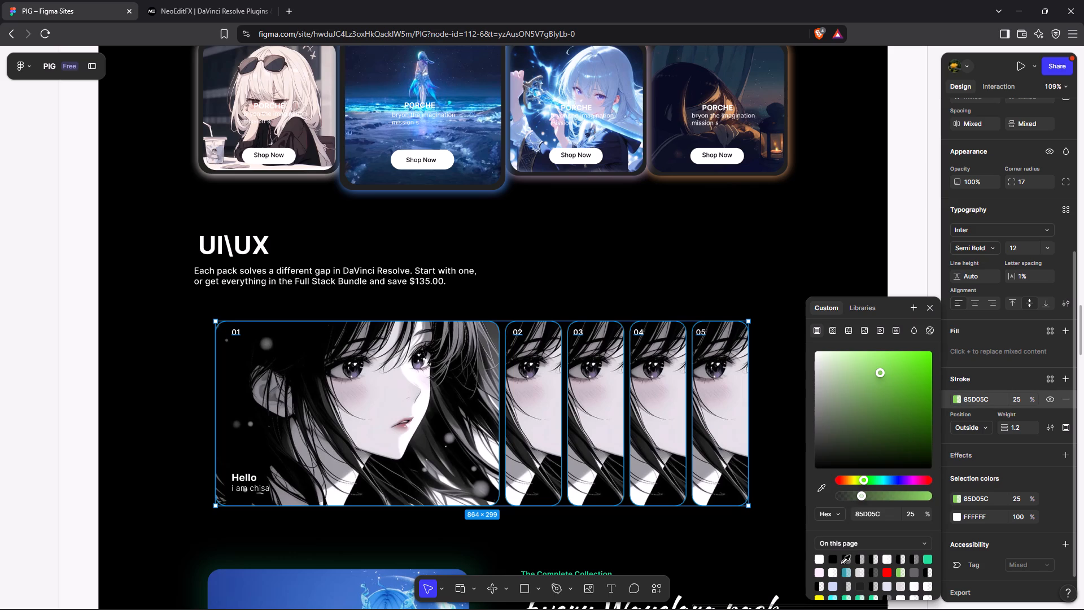
left_click(928, 562)
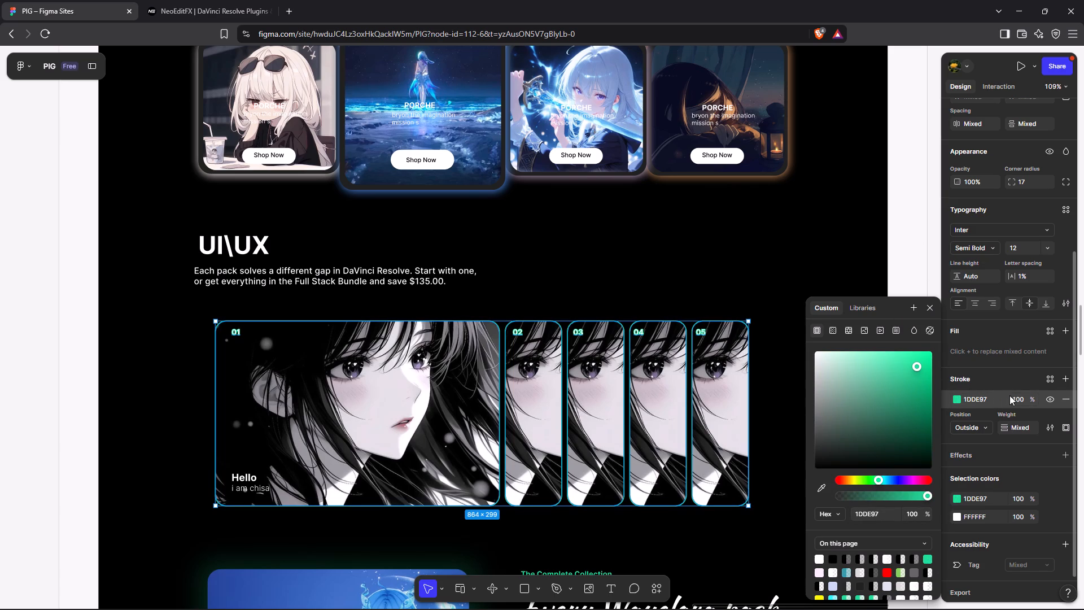
Lower the green stroke opacity of the UI\UX image cards and their number labels to 32%.
left_click_drag(1037, 398, 414, 327)
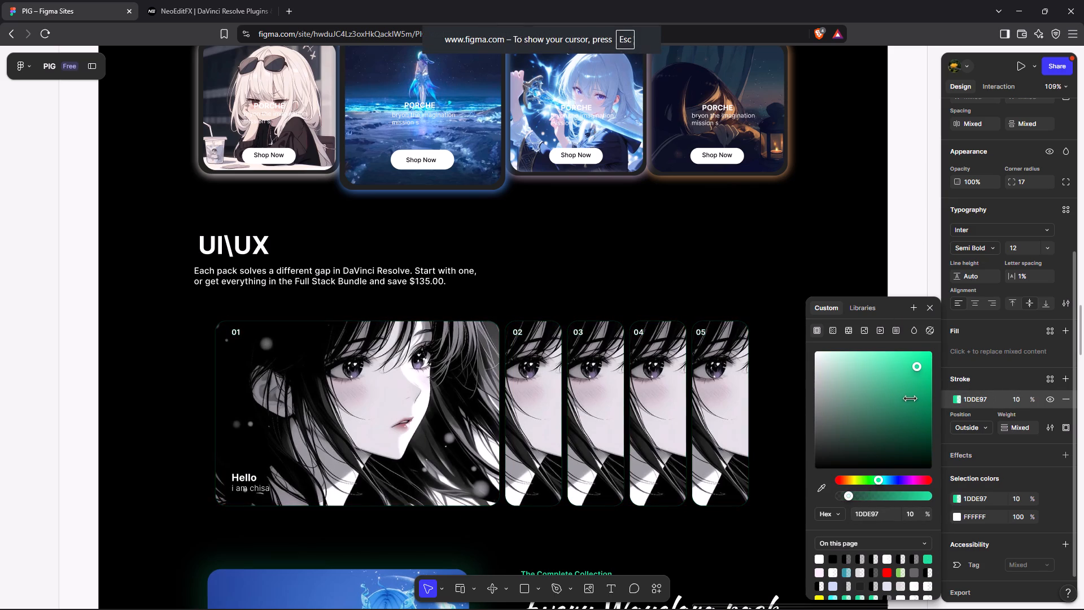
left_click_drag(414, 327, 446, 325)
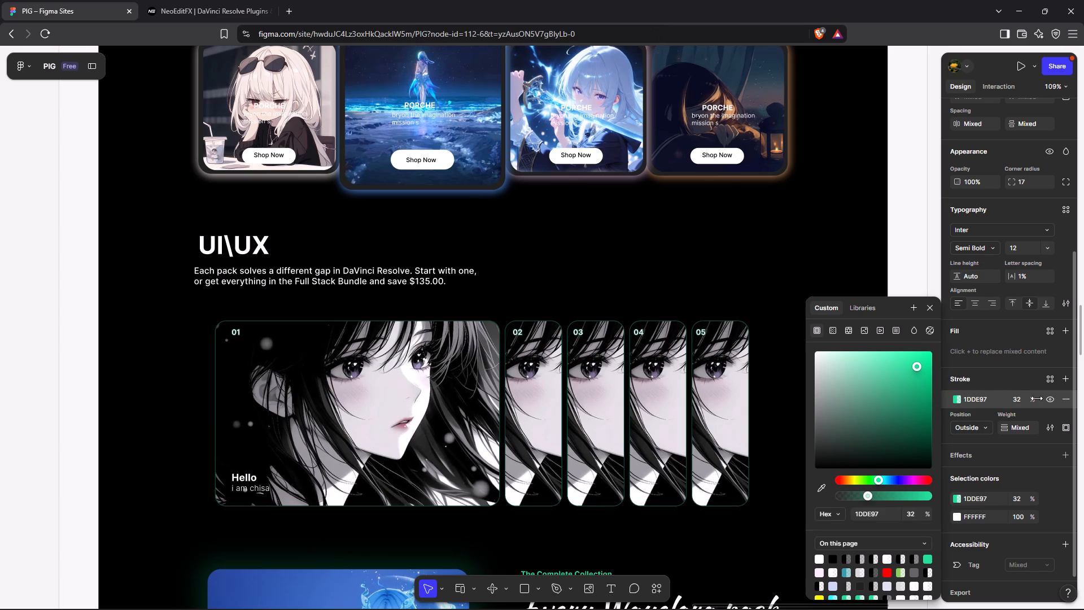
left_click(930, 312)
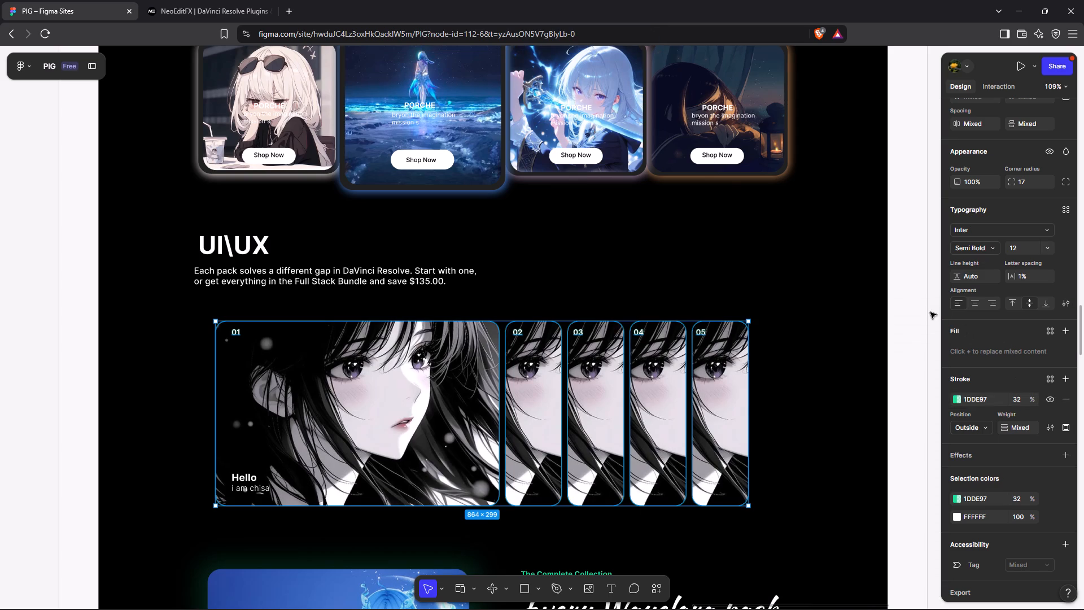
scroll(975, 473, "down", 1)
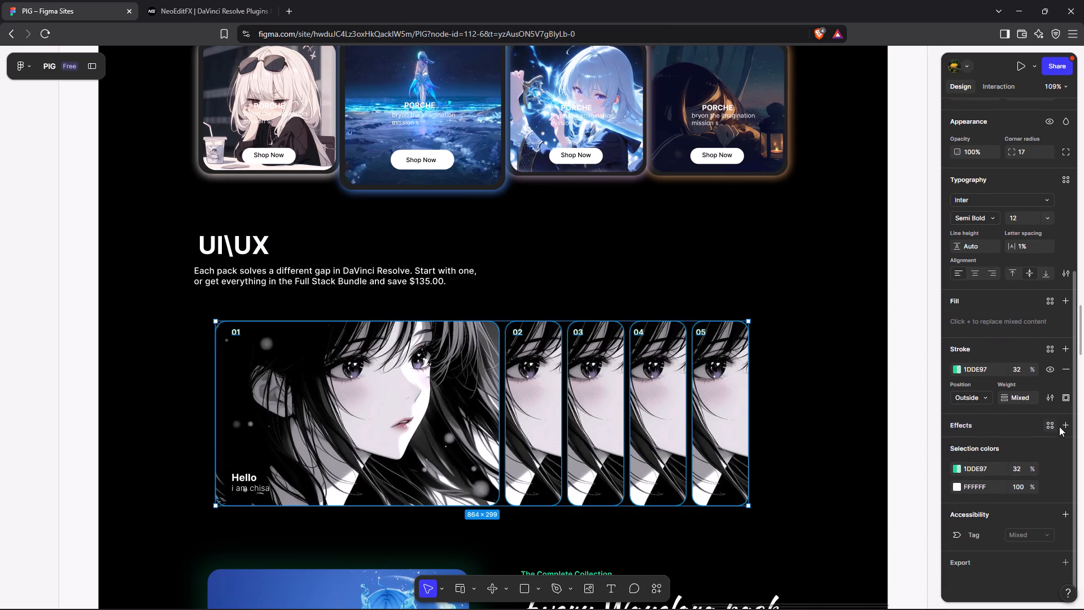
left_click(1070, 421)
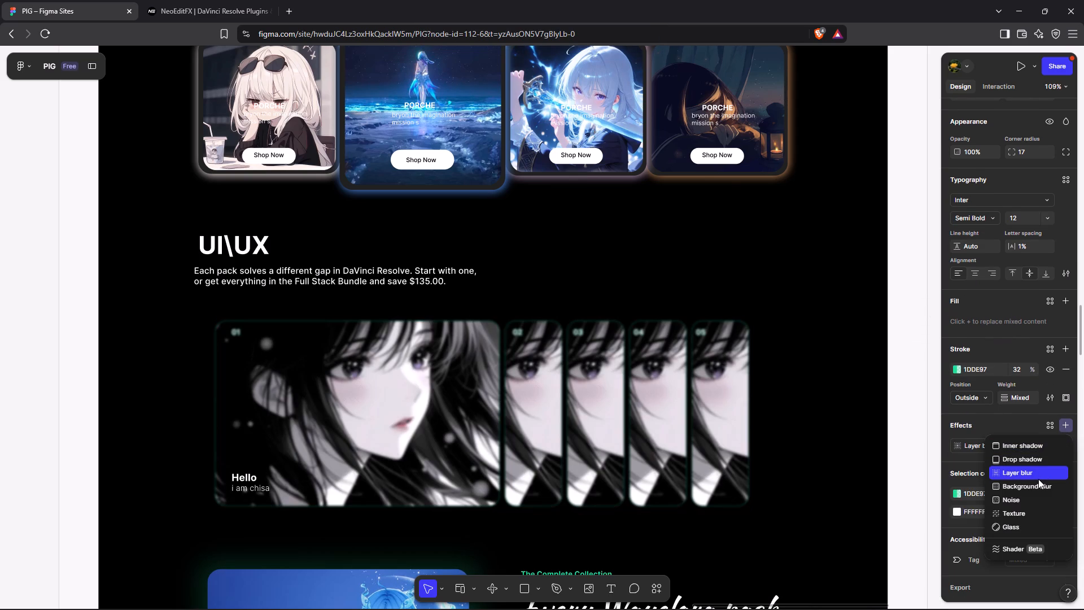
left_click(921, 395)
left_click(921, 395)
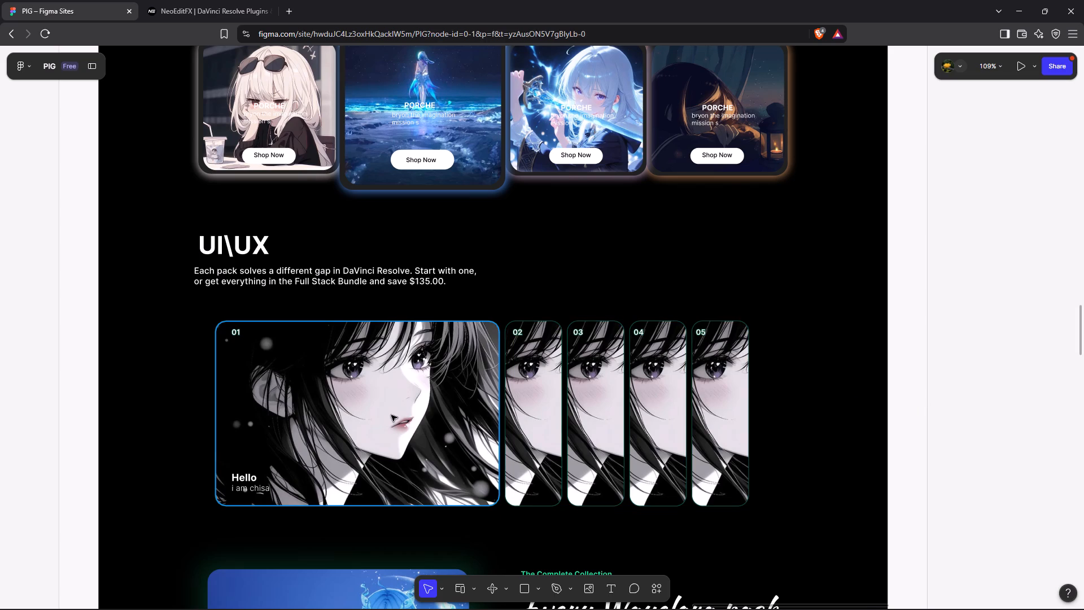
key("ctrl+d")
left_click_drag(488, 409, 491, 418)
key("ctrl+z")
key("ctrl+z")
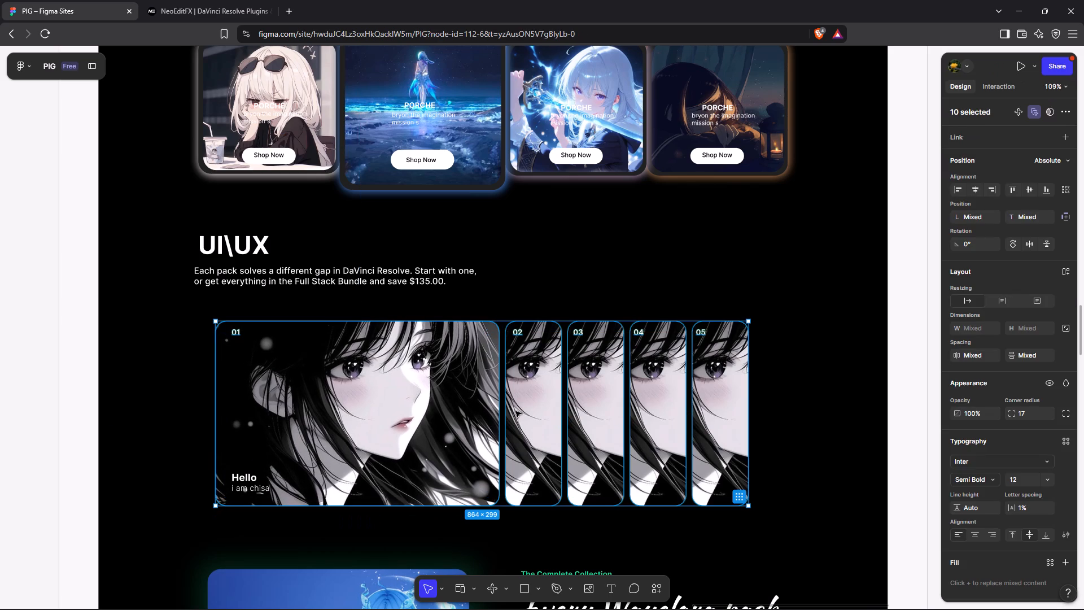
Duplicate the five UI\UX image cards with their number labels and move the copy straight down, partly overlapping the originals.
key("ctrl+d")
left_click_drag(545, 408, 549, 473)
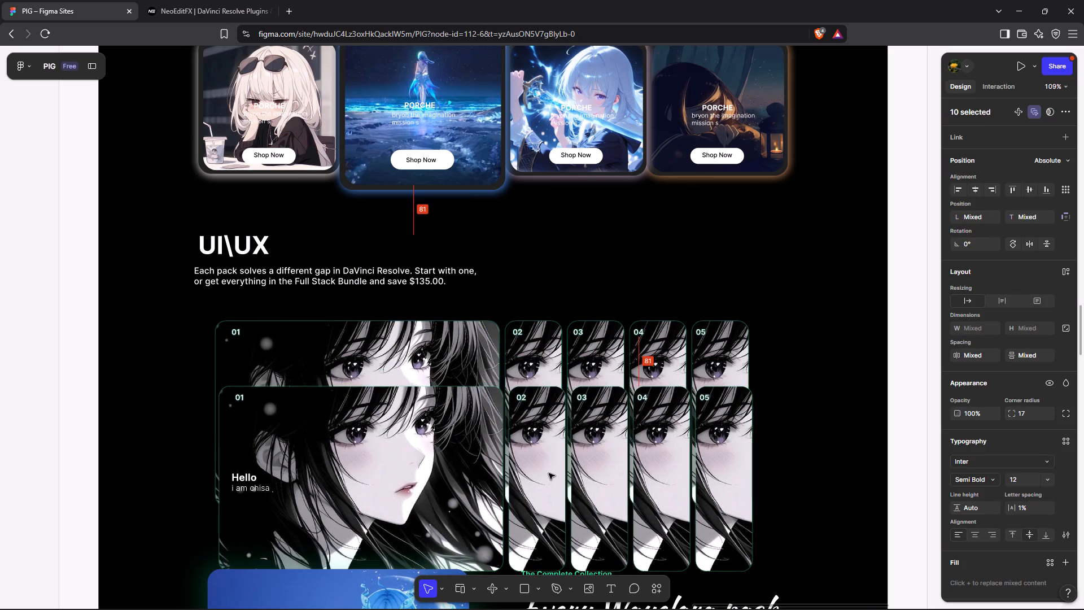
left_click_drag(549, 473, 547, 470)
left_click(112, 326)
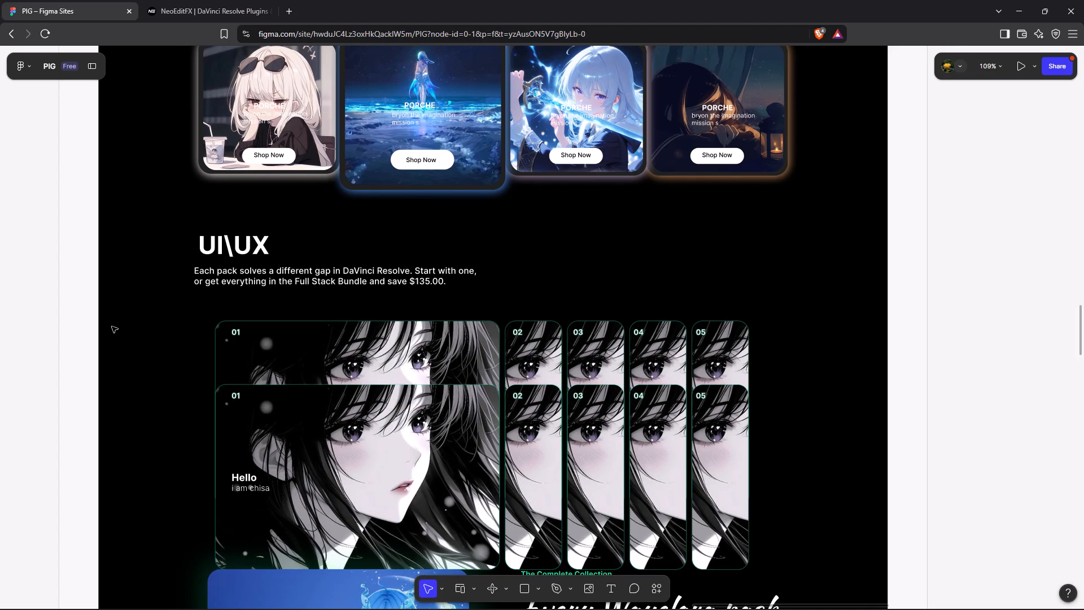
Replace the image fill of the original large 01 card behind the copy with solid green 1DDE97.
left_click_drag(178, 302, 604, 363)
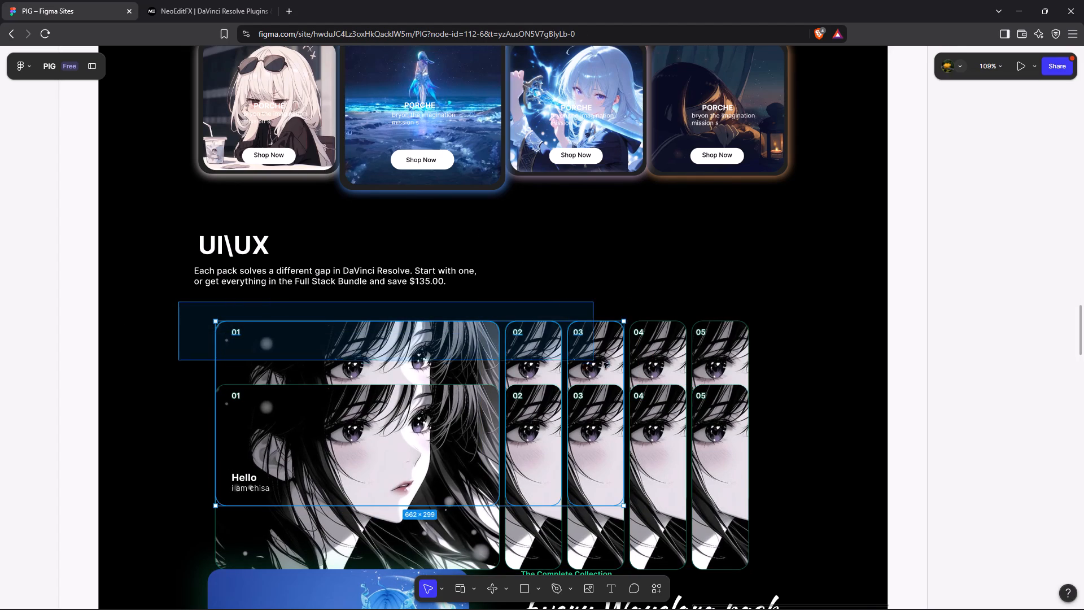
left_click_drag(604, 363, 725, 371)
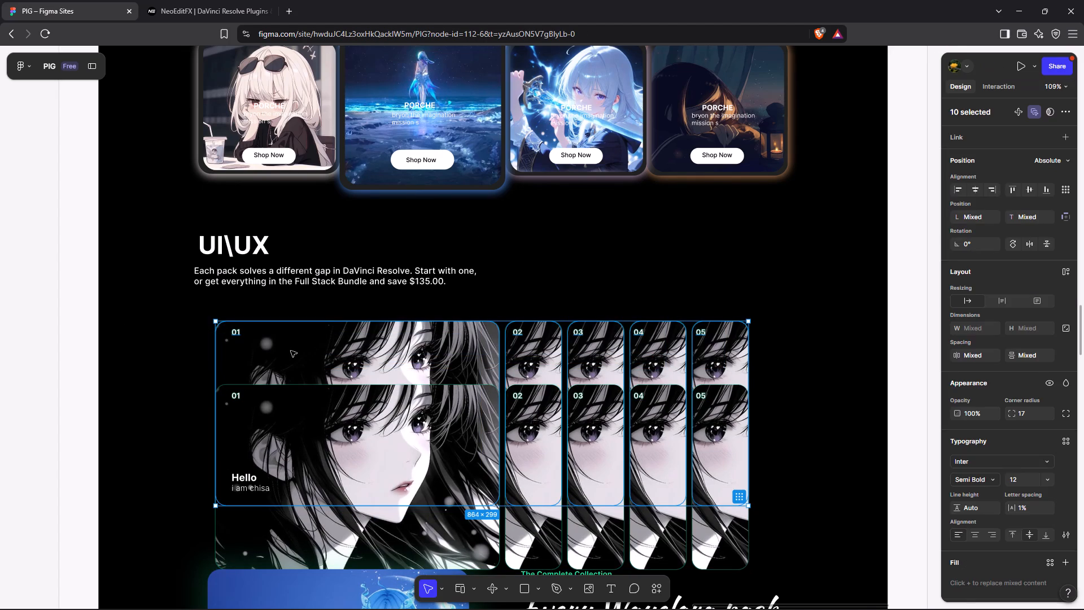
left_click(291, 351)
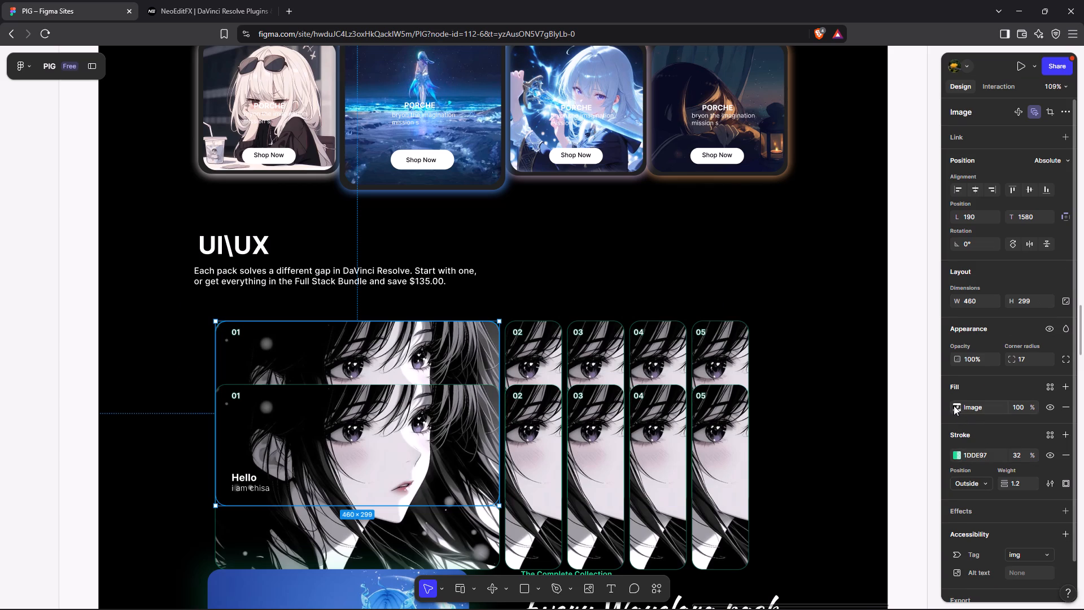
left_click(954, 406)
left_click(814, 290)
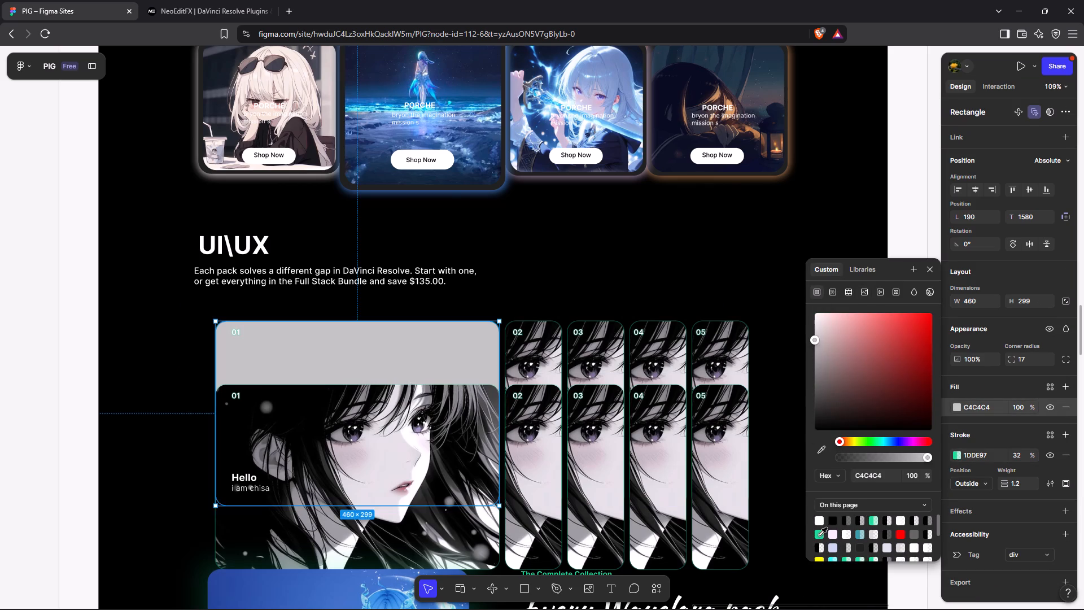
left_click(819, 535)
Set the stroke of the original 02 card behind the copy to green 1DDE97 at 100% opacity.
left_click(540, 359)
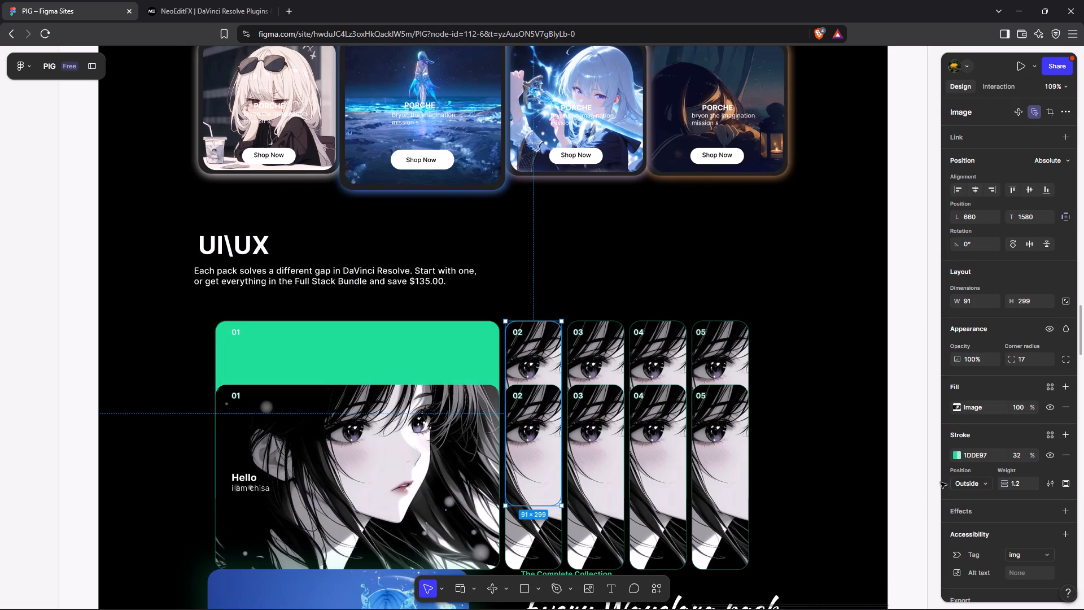
left_click(959, 455)
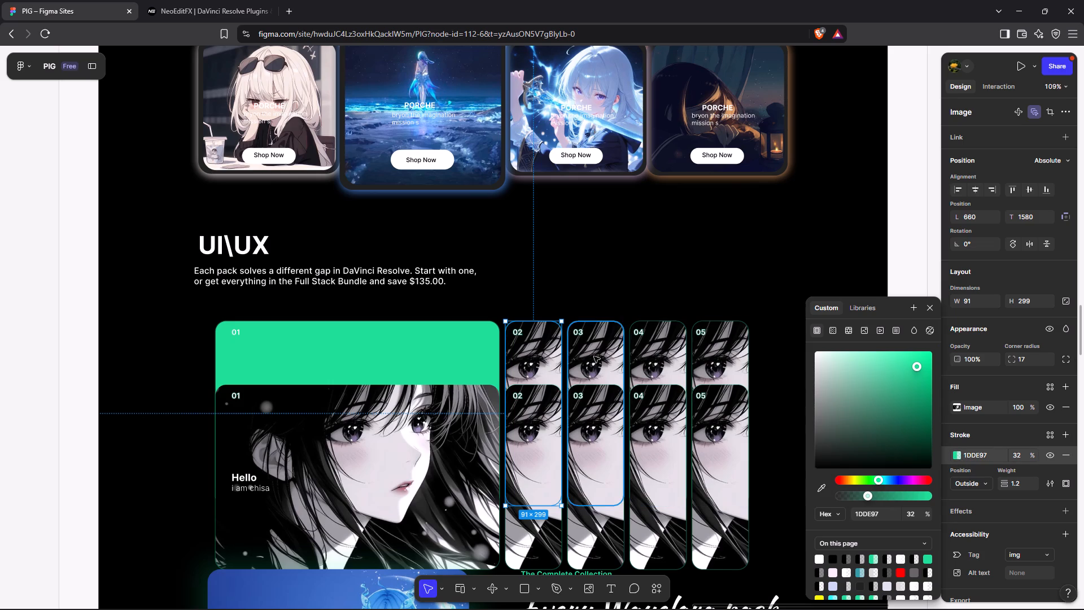
left_click(930, 556)
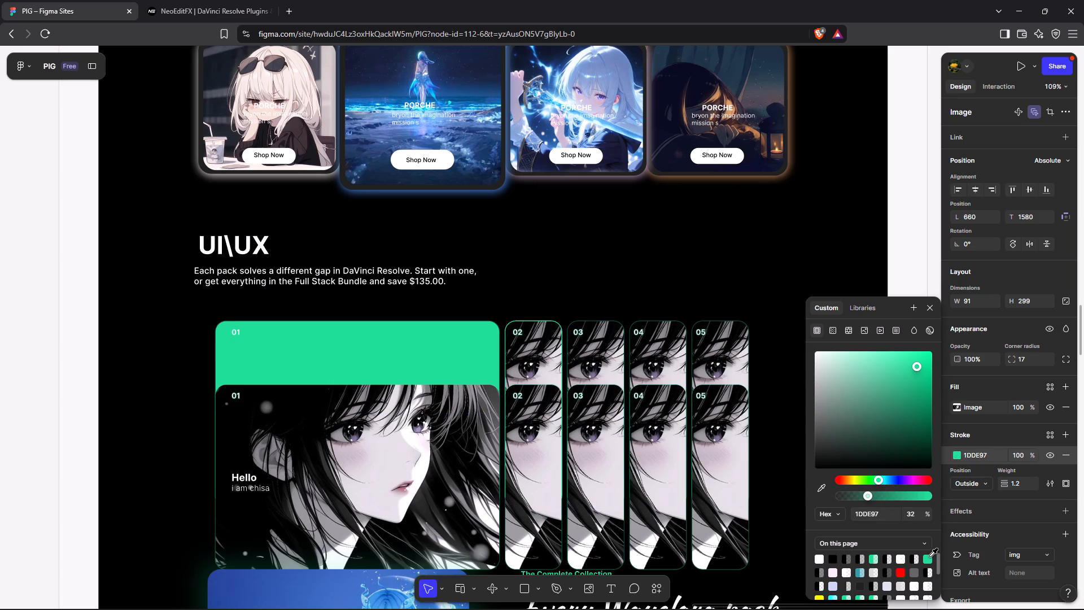
left_click(967, 419)
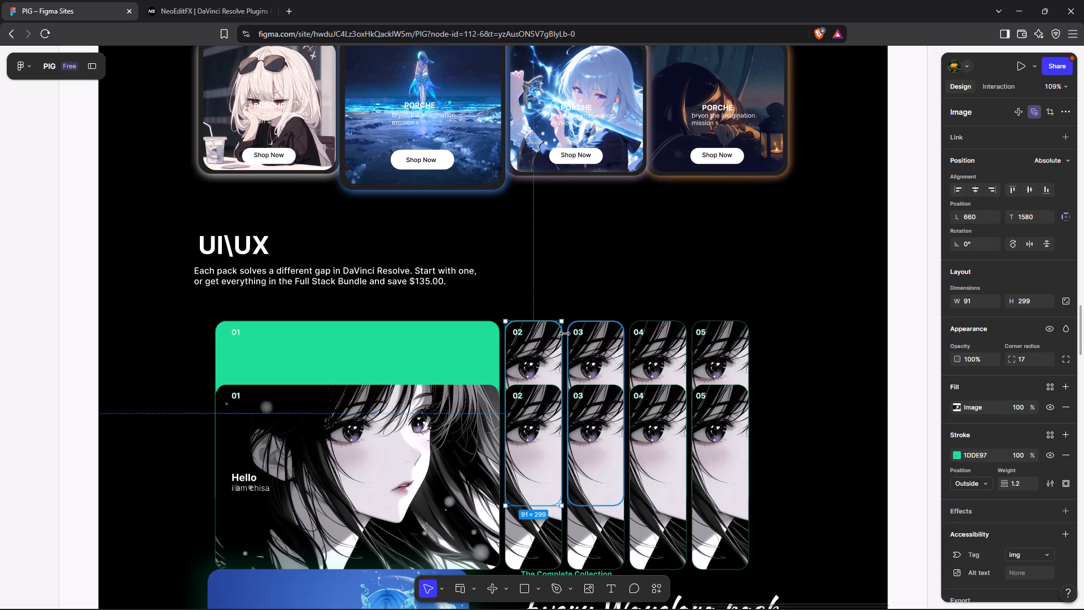
Fill the original 02 to 05 cards behind the copy, plus labels 03 to 05, with solid green 1DDE97.
left_click_drag(530, 308, 783, 358)
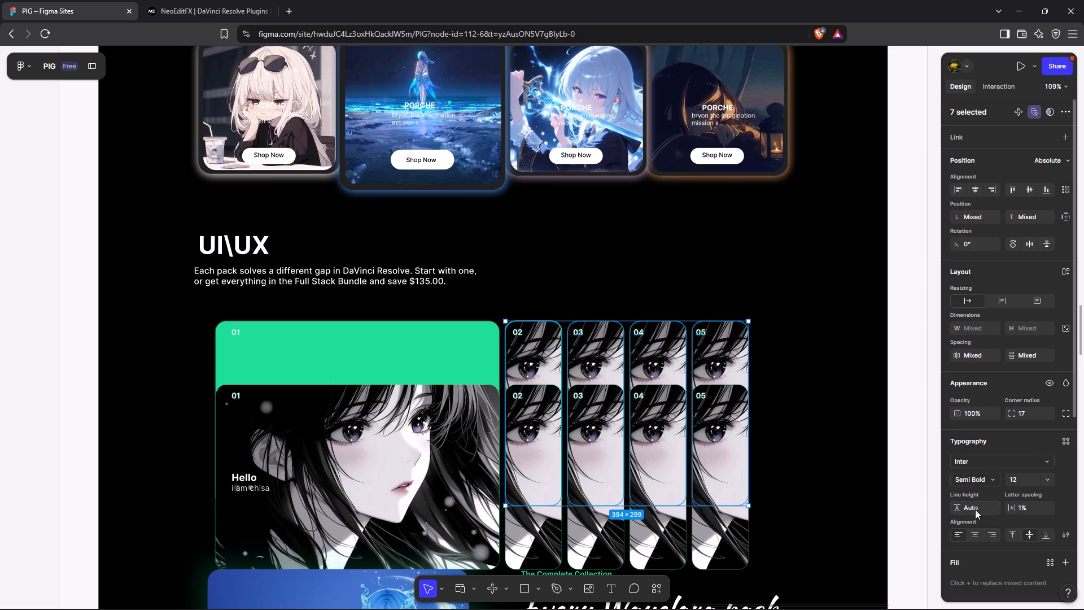
scroll(975, 509, "down", 7)
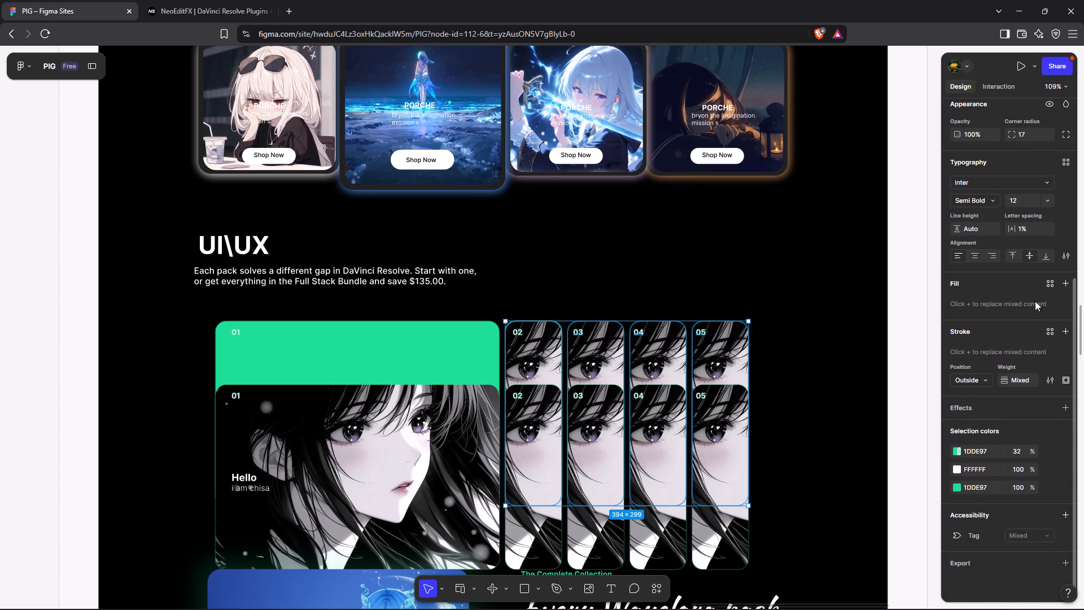
left_click(1069, 280)
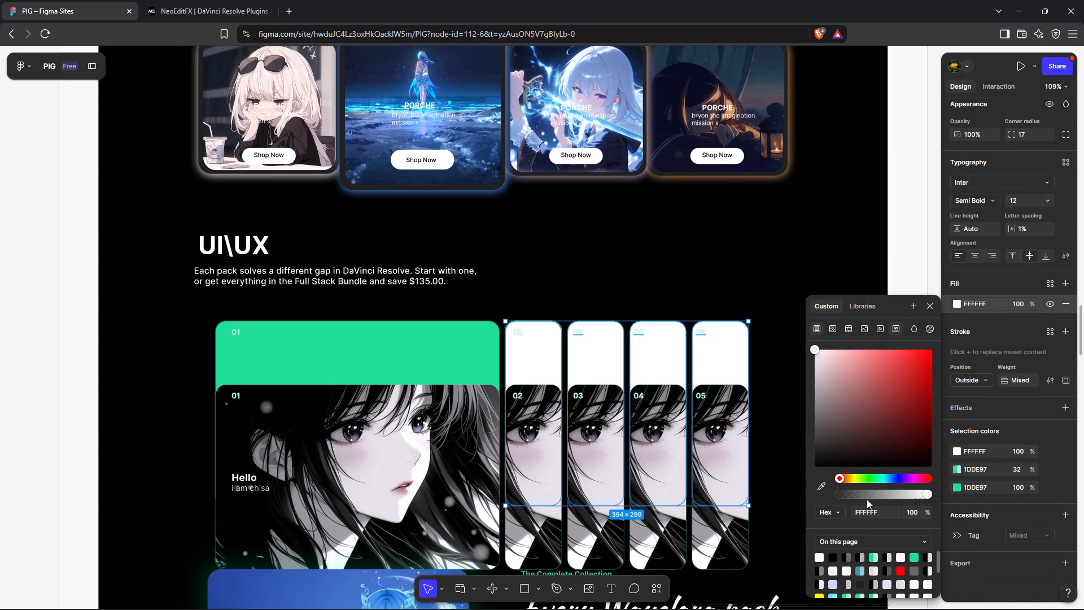
left_click(915, 556)
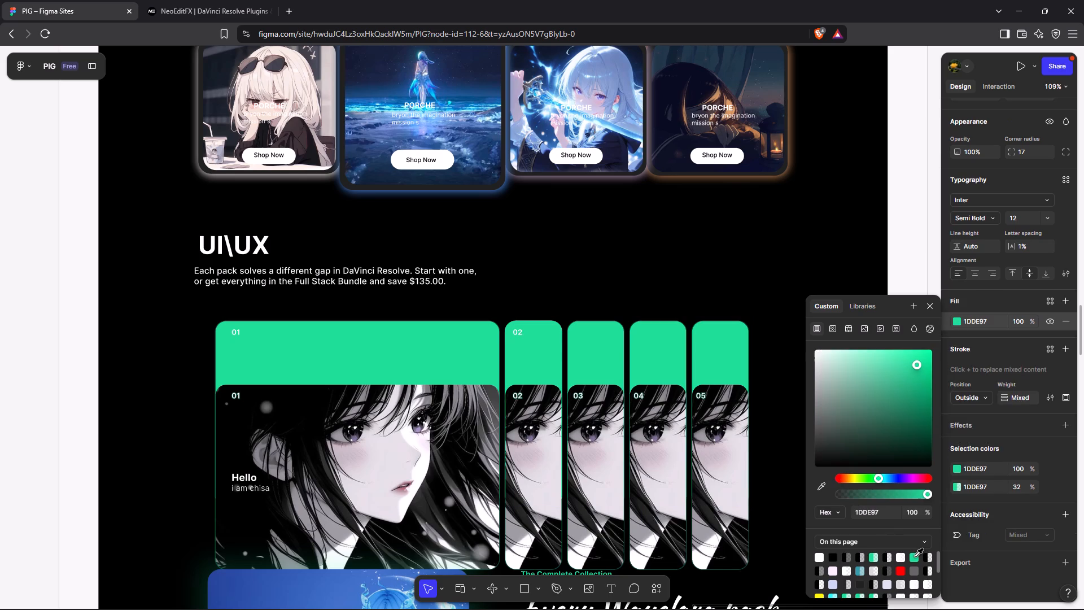
left_click(901, 254)
left_click(901, 254)
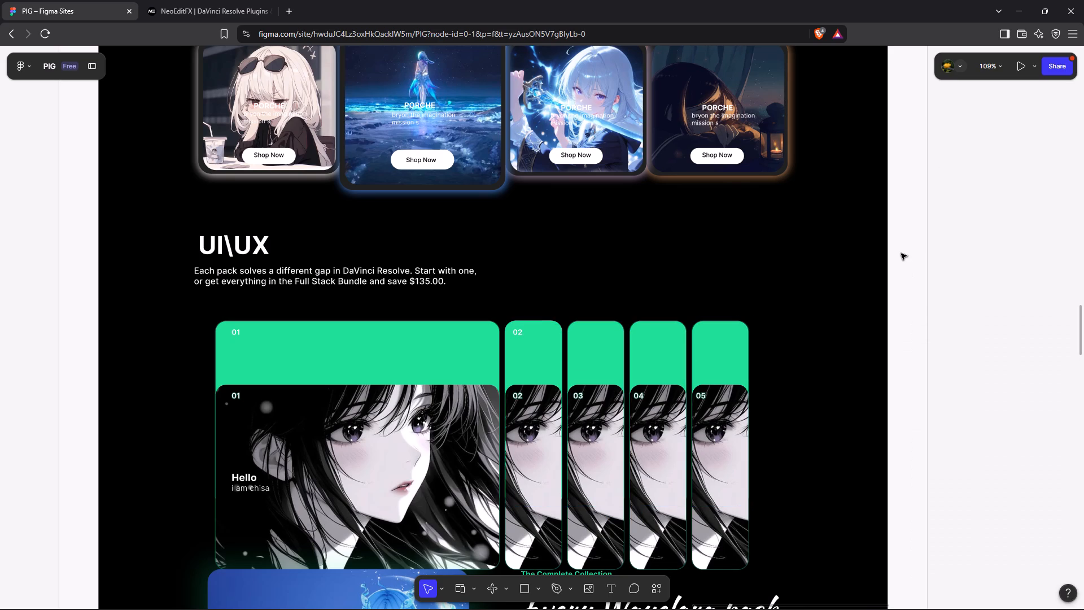
Delete the five number labels 01 to 05 from the green cards behind the image cards.
left_click(238, 332)
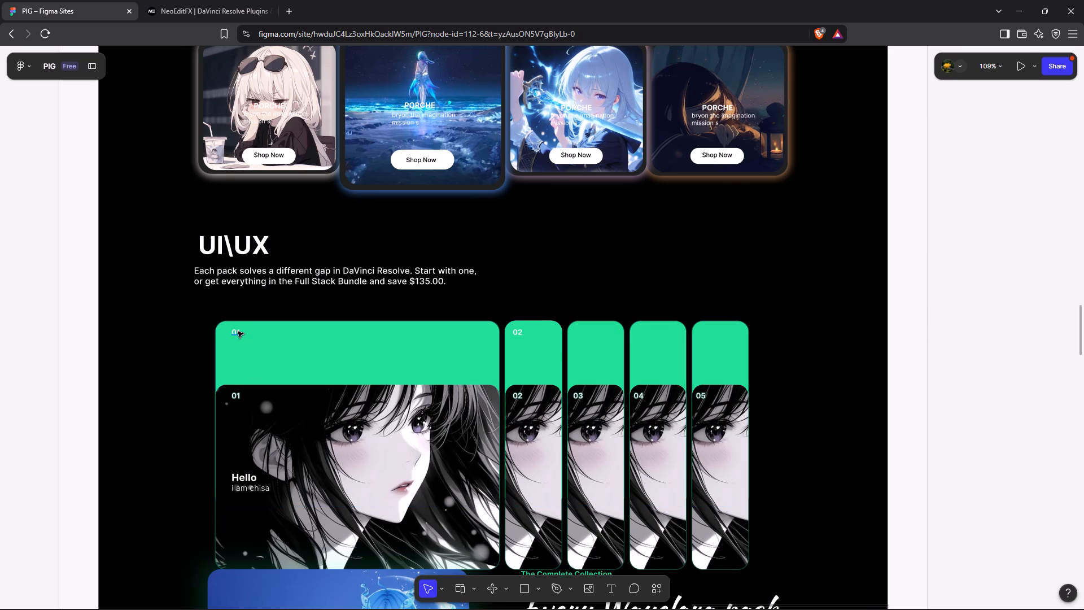
key("BackSpace")
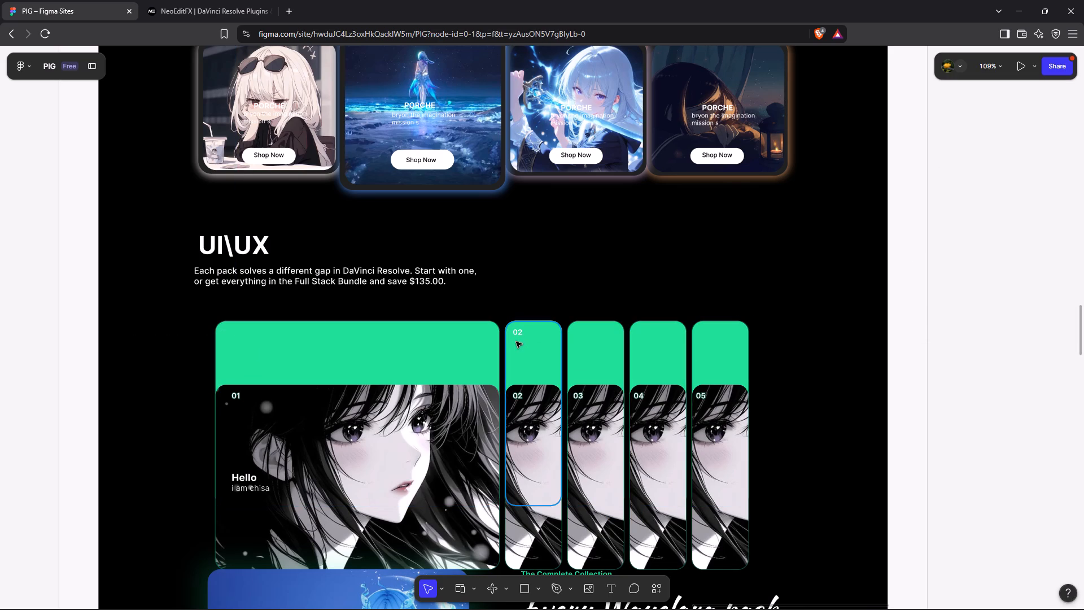
left_click(517, 334)
key("BackSpace")
left_click_drag(187, 328, 741, 359)
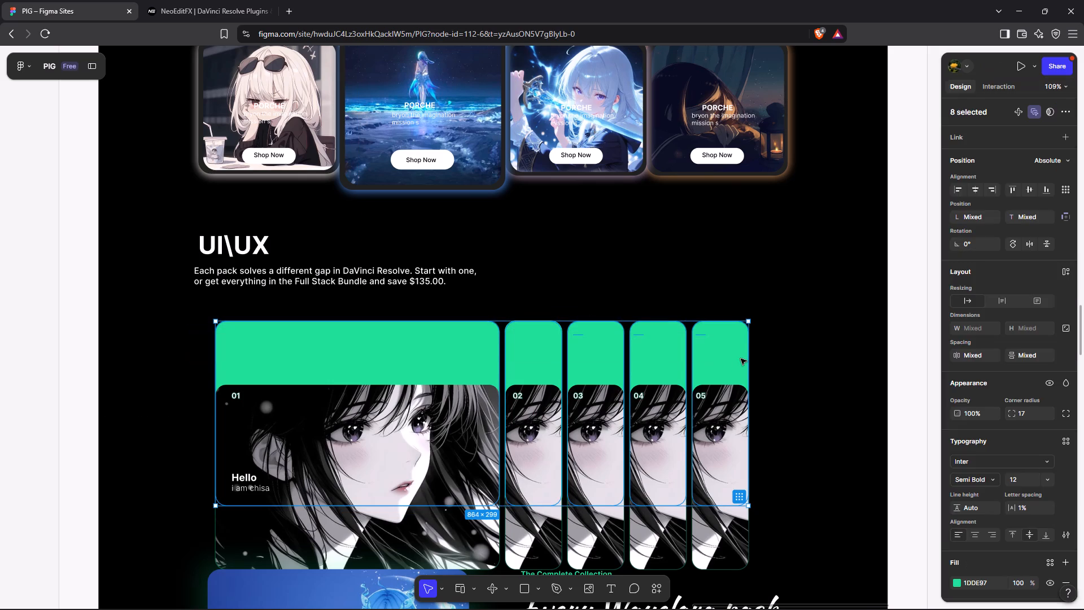
left_click(705, 335)
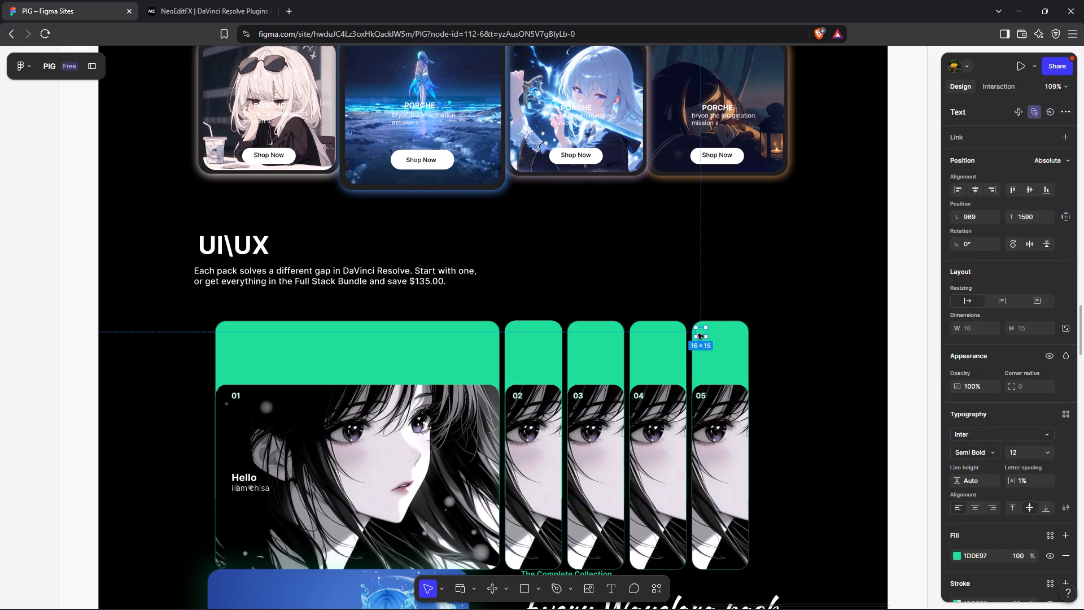
key("BackSpace")
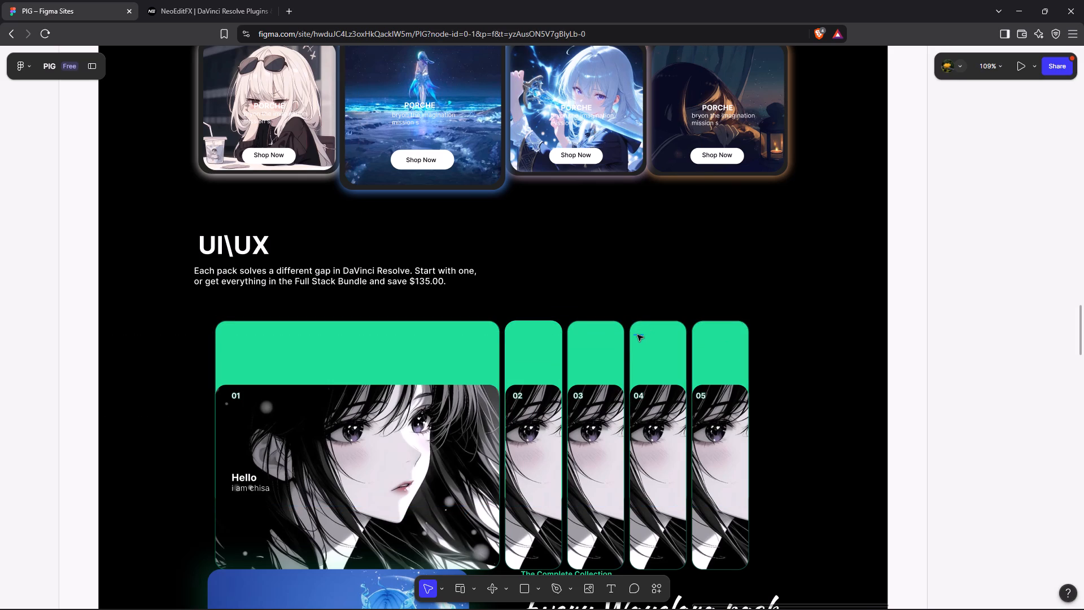
left_click(637, 335)
key("BackSpace")
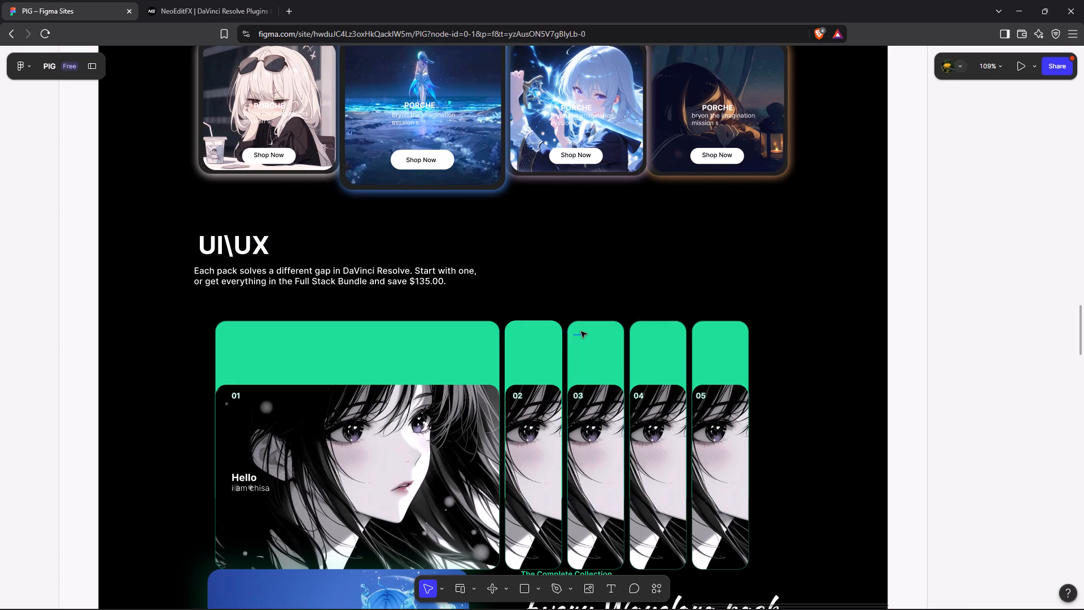
left_click(581, 332)
key("BackSpace")
Add a uniform layer blur of 11.4 to the five green cards behind the UI\UX image cards.
left_click_drag(187, 313, 749, 349)
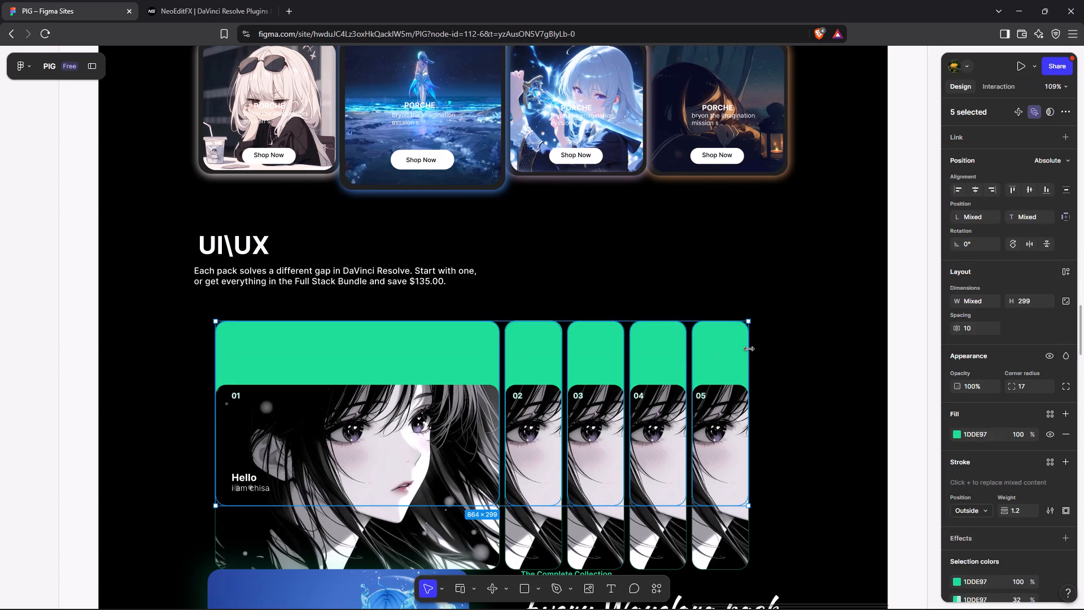
scroll(987, 489, "down", 2)
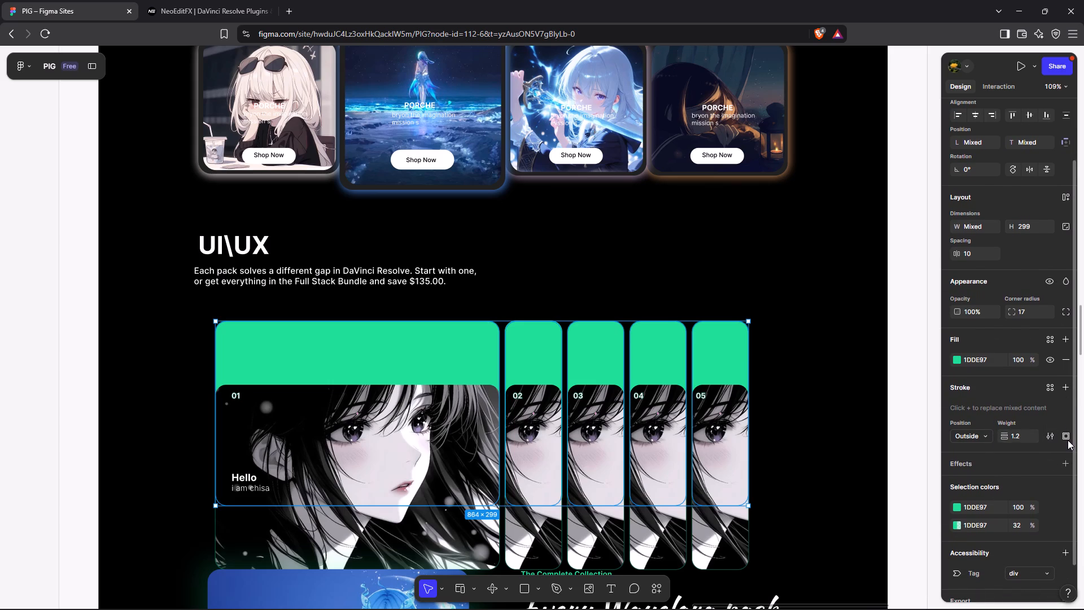
left_click(1064, 467)
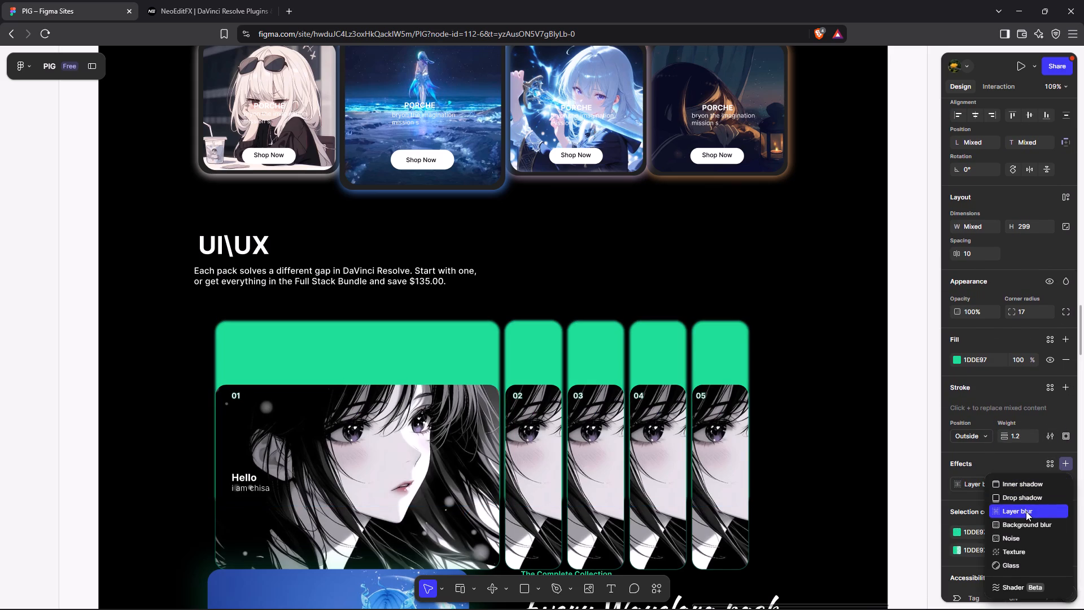
left_click(1026, 511)
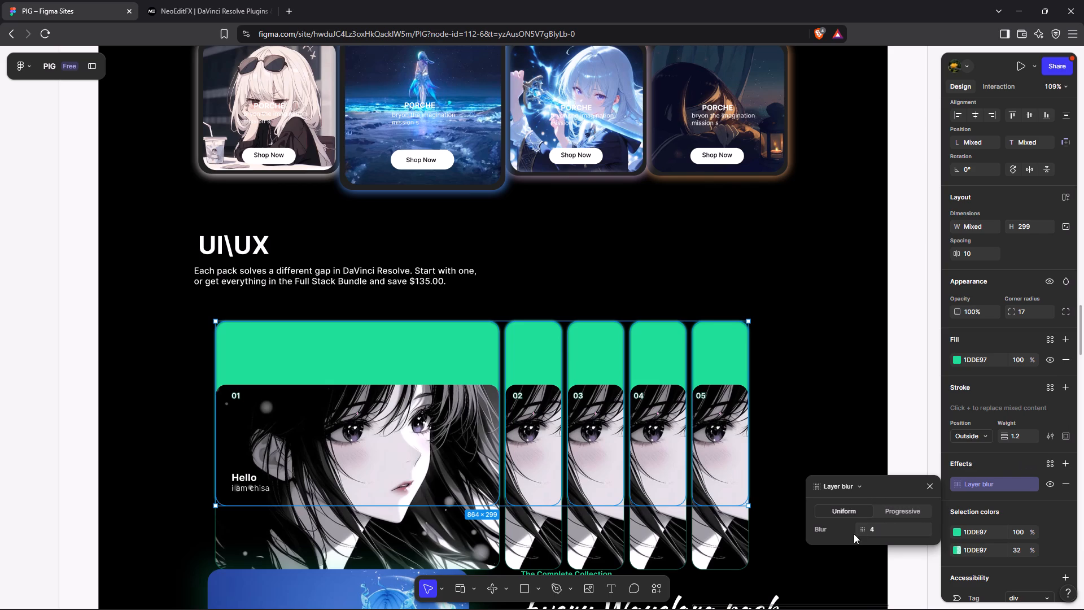
left_click_drag(862, 528, 650, 320)
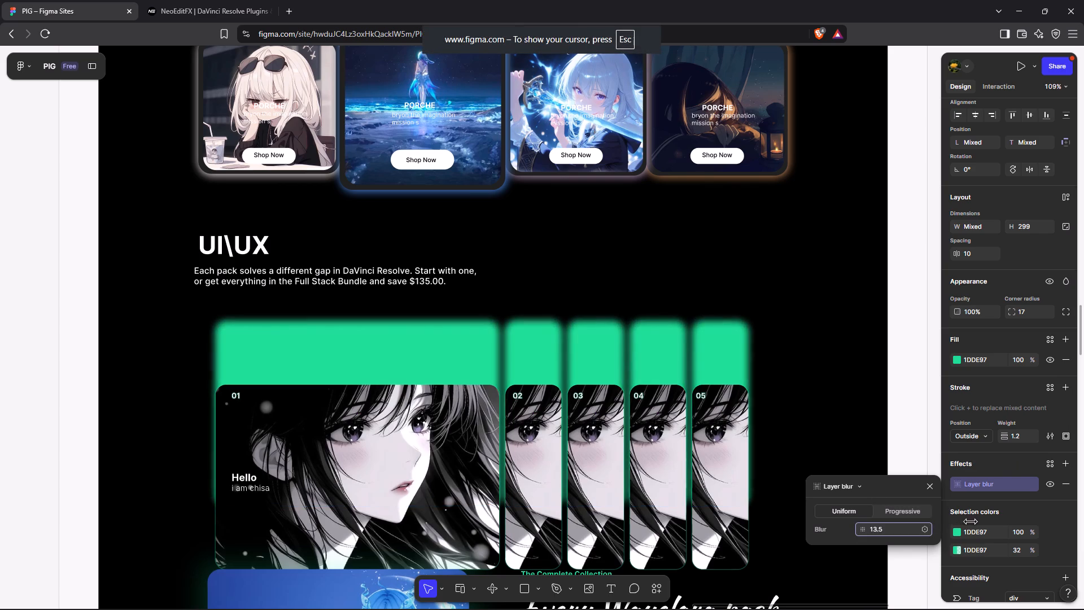
left_click_drag(650, 320, 667, 312)
left_click_drag(667, 312, 619, 311)
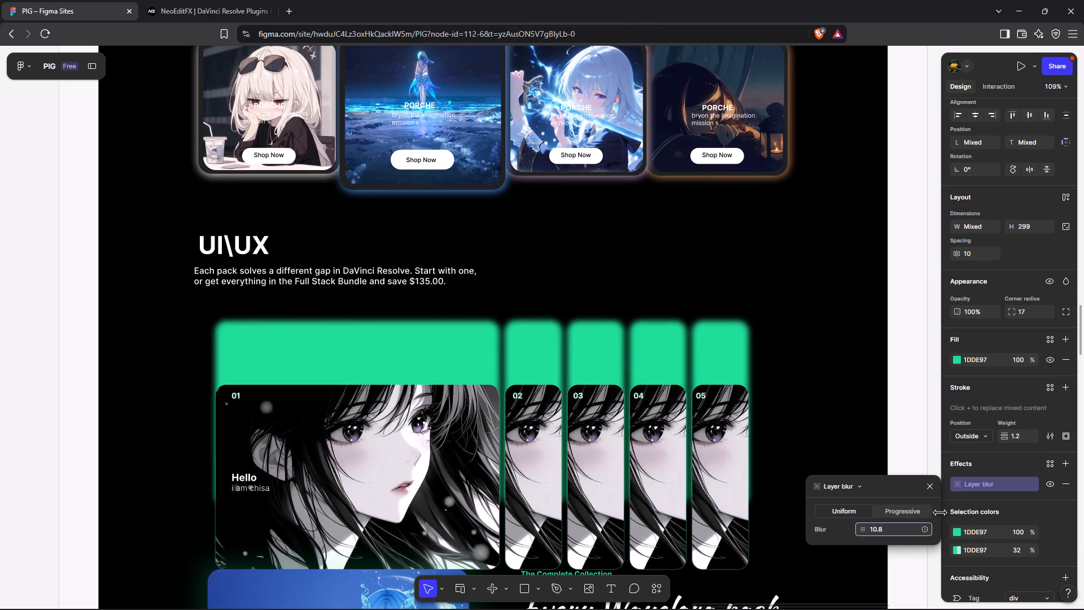
left_click_drag(619, 311, 729, 312)
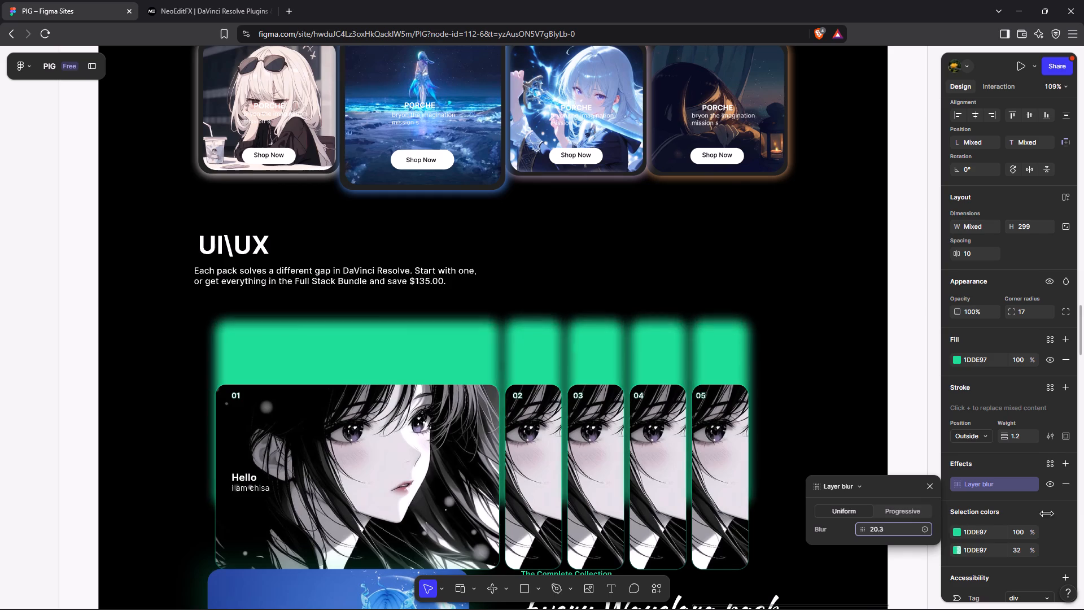
left_click_drag(729, 312, 606, 319)
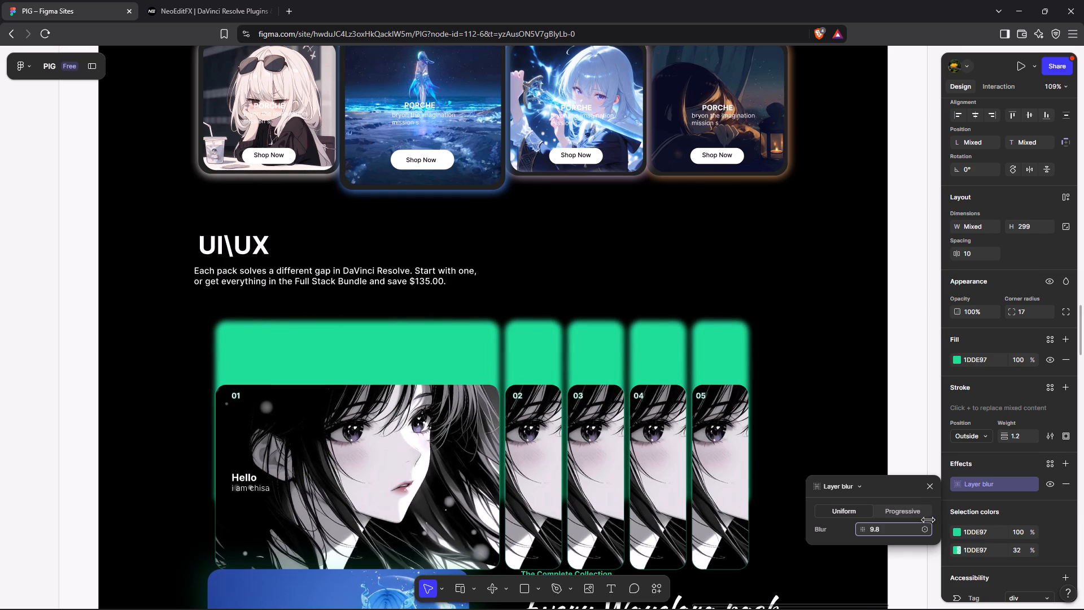
left_click_drag(606, 319, 626, 324)
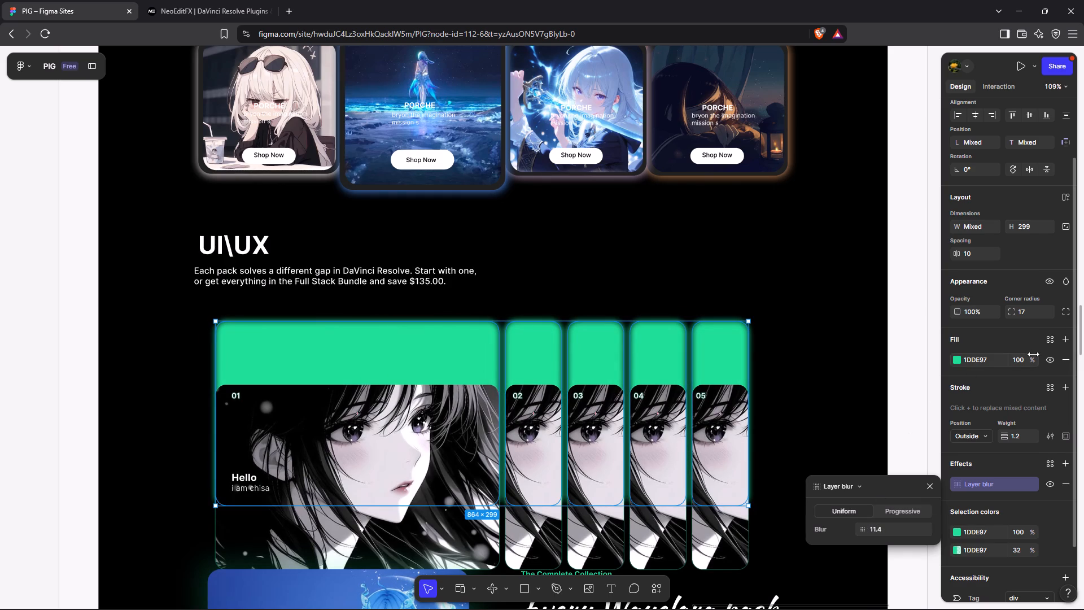
Lower the fill opacity of the five blurred green cards to 54%.
left_click_drag(1034, 360, 491, 328)
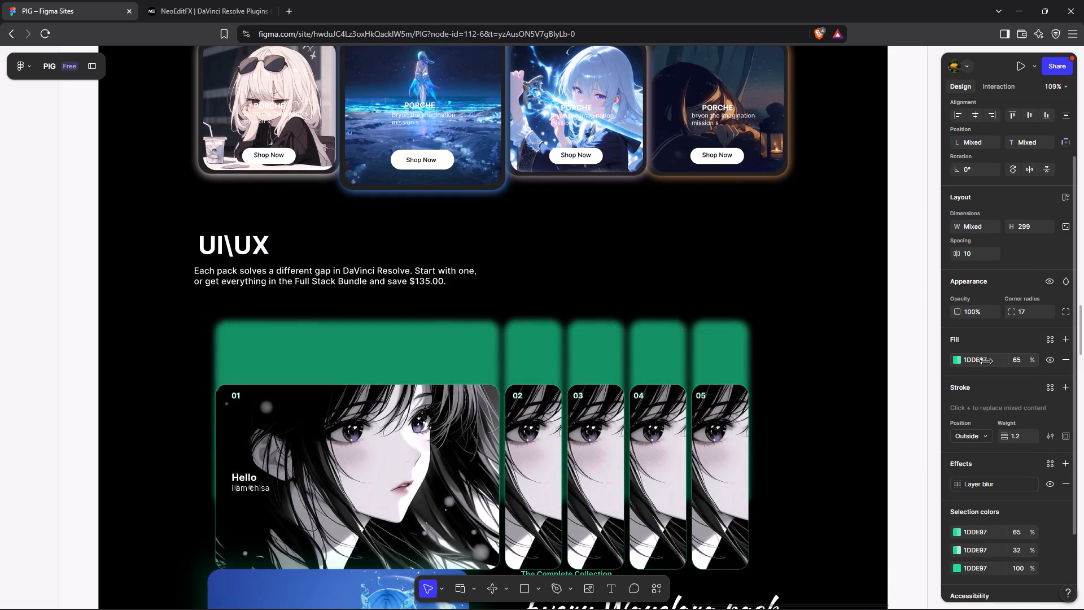
left_click_drag(491, 328, 461, 324)
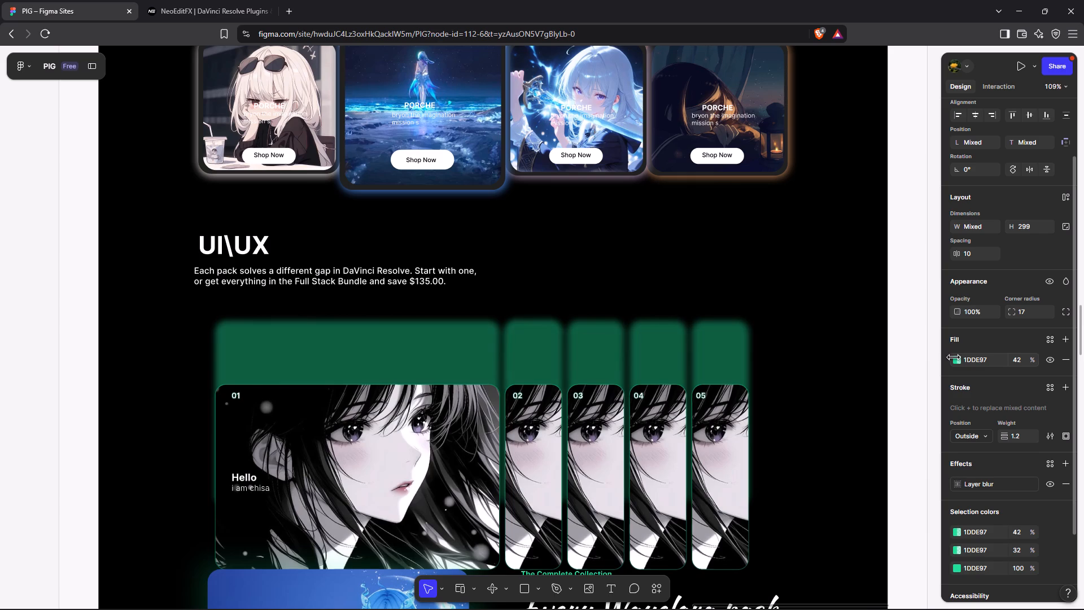
left_click_drag(461, 324, 471, 325)
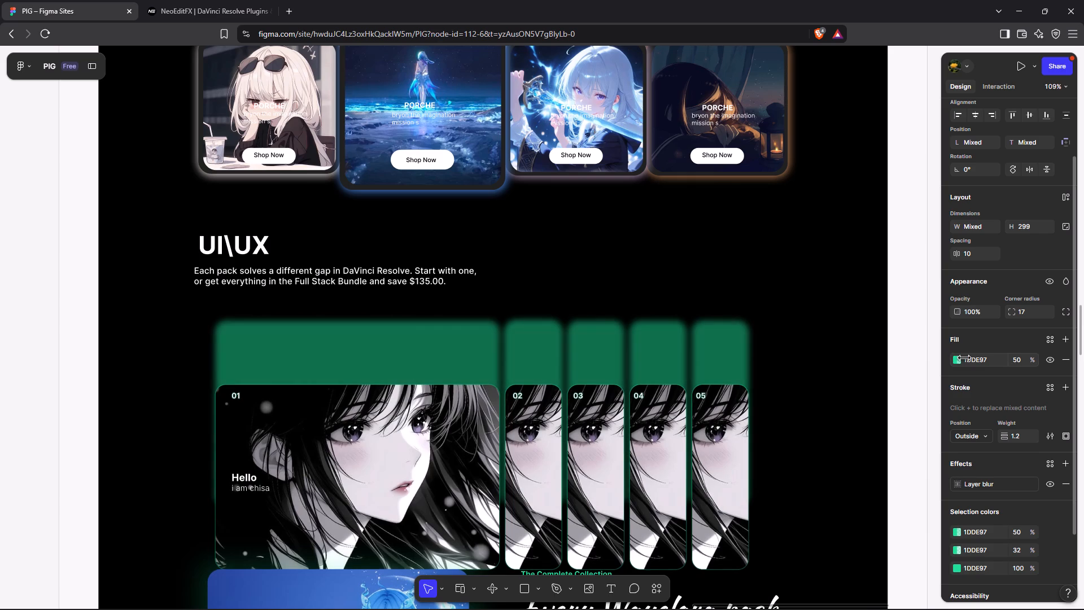
left_click_drag(471, 325, 477, 325)
Set the layer blur of the five green cards to 15.4.
left_click(999, 487)
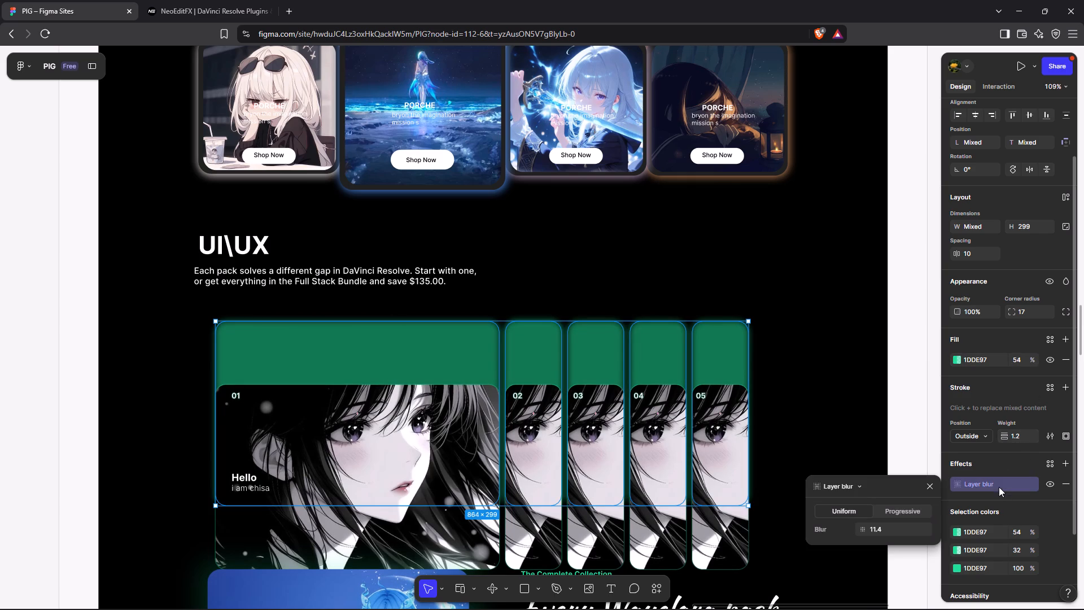
left_click_drag(860, 531, 580, 329)
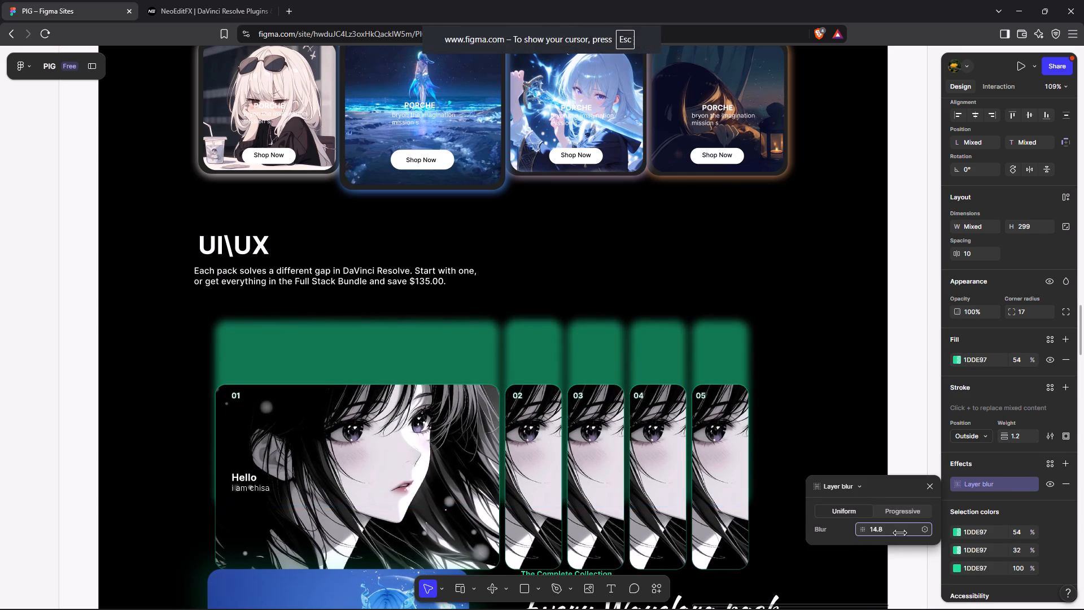
left_click_drag(580, 329, 587, 329)
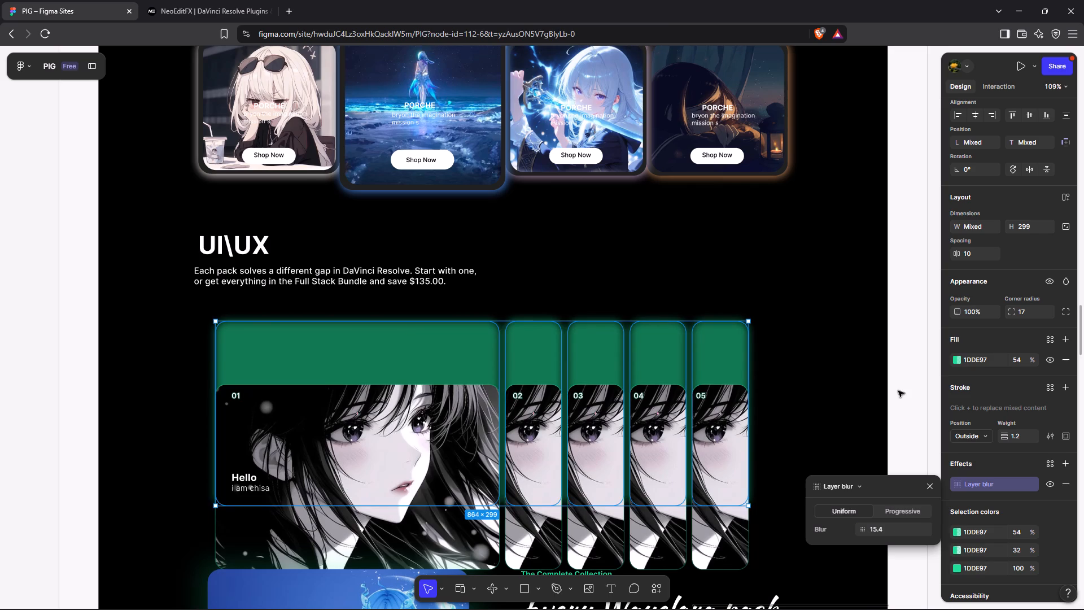
left_click(898, 391)
Move the five image cards and their labels 01 to 05 up together so they sit exactly over the blurred green cards.
left_click_drag(174, 443, 186, 459)
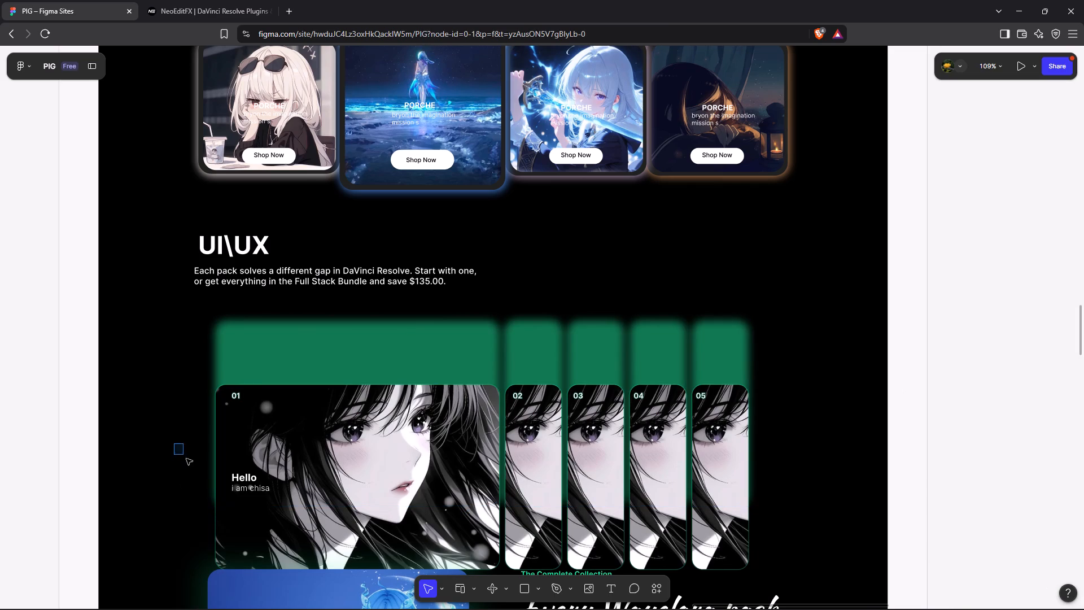
left_click_drag(186, 459, 192, 470)
scroll(192, 470, "down", 1)
left_click_drag(183, 457, 760, 476)
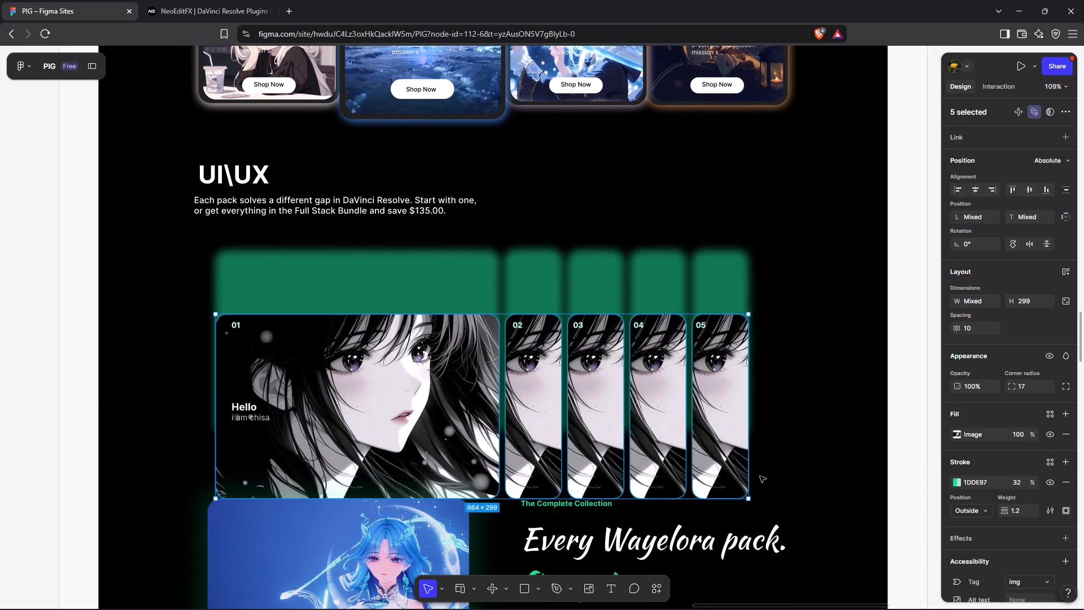
left_click(703, 325, "shift")
left_click(639, 325, "shift")
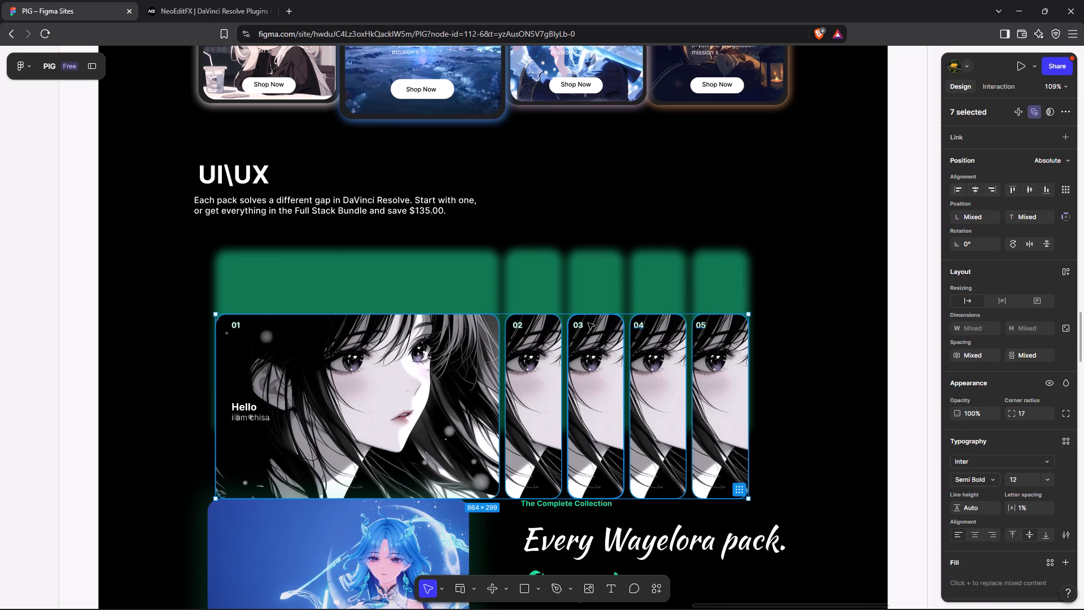
left_click(578, 323, "shift")
left_click(517, 323, "shift")
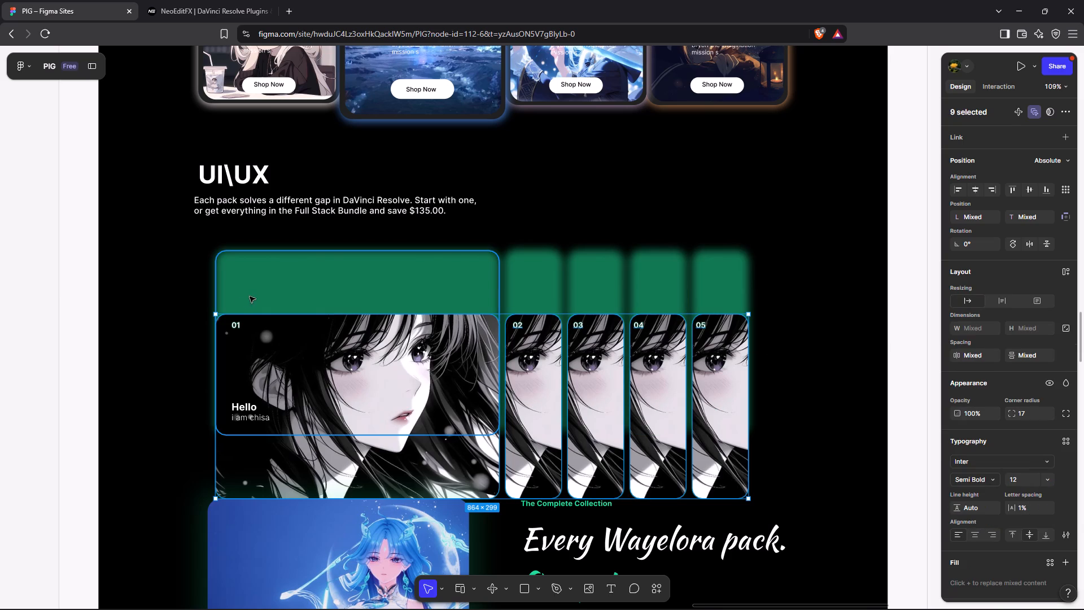
left_click(234, 327, "shift")
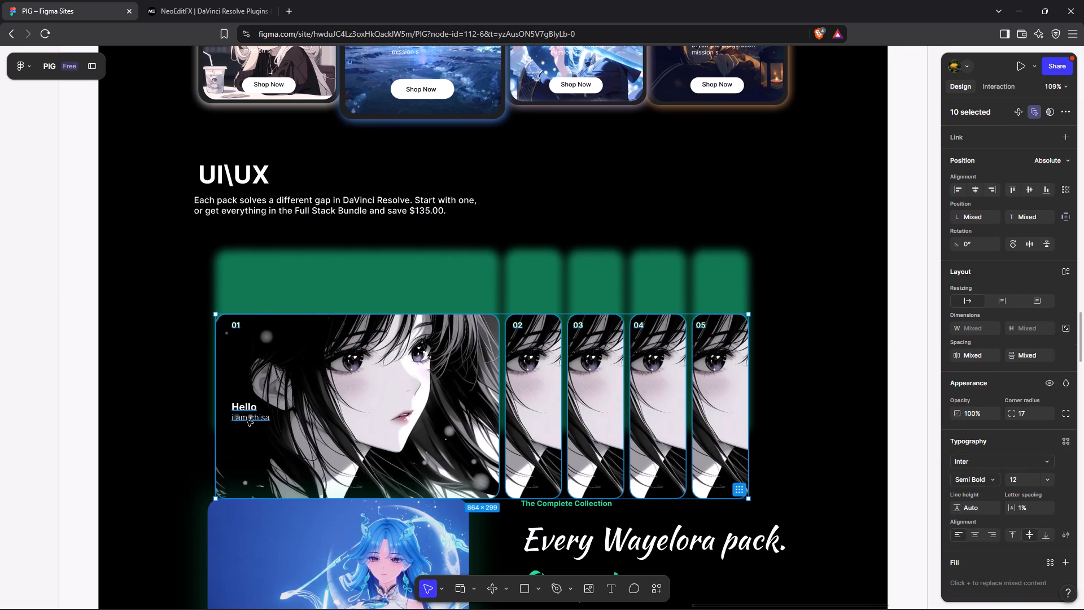
left_click(247, 420, "shift")
left_click(243, 407, "shift")
left_click_drag(521, 411, 527, 354)
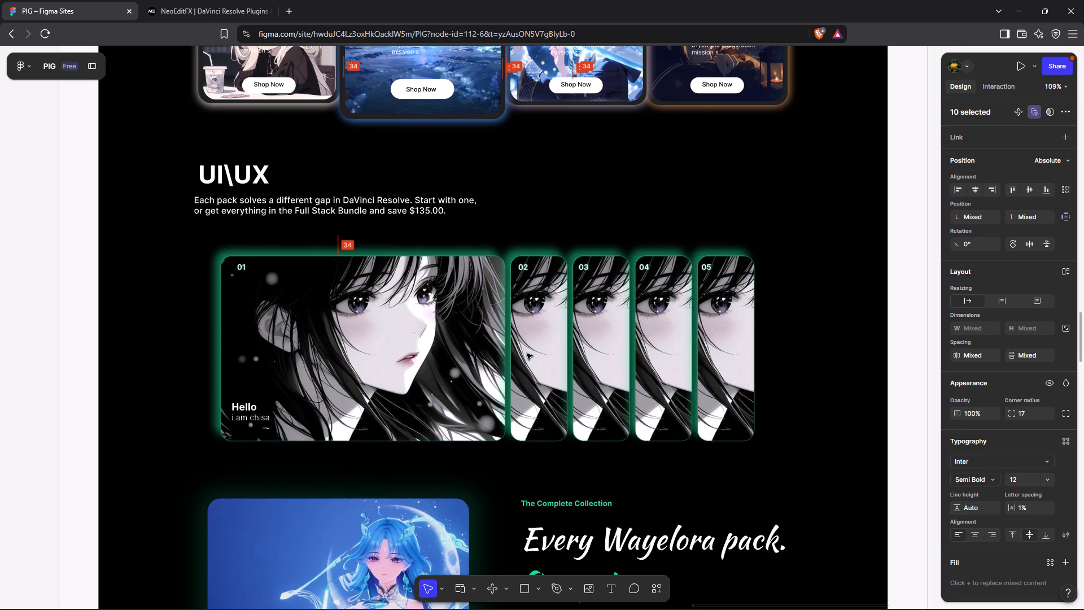
left_click_drag(527, 354, 521, 348)
left_click(29, 288)
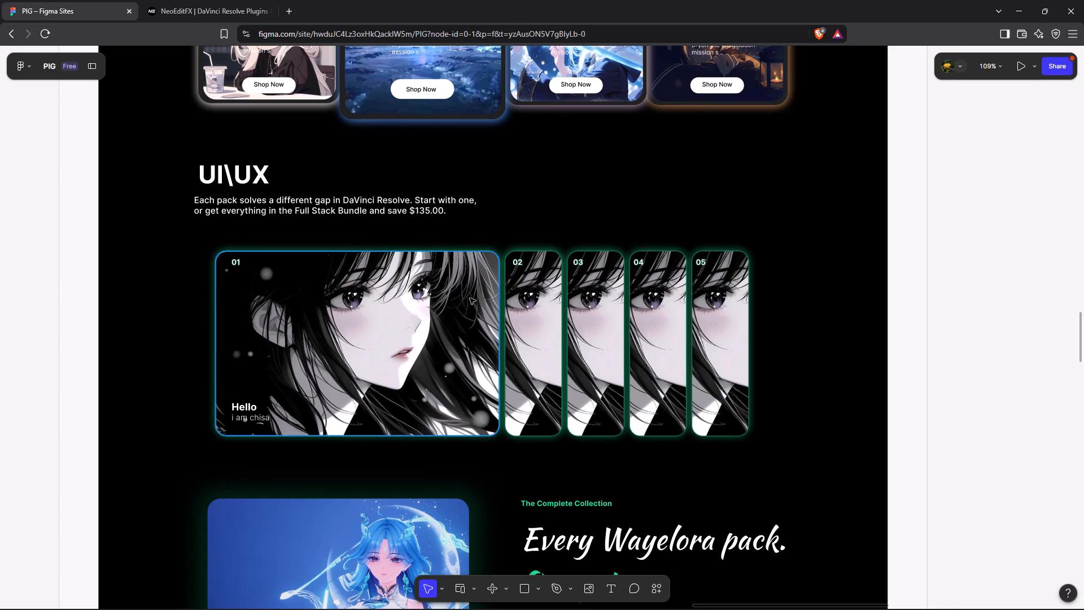
Recolour only the letters "UX" in the UI\UX section heading to the green 1DDE97.
scroll(617, 295, "right", 2)
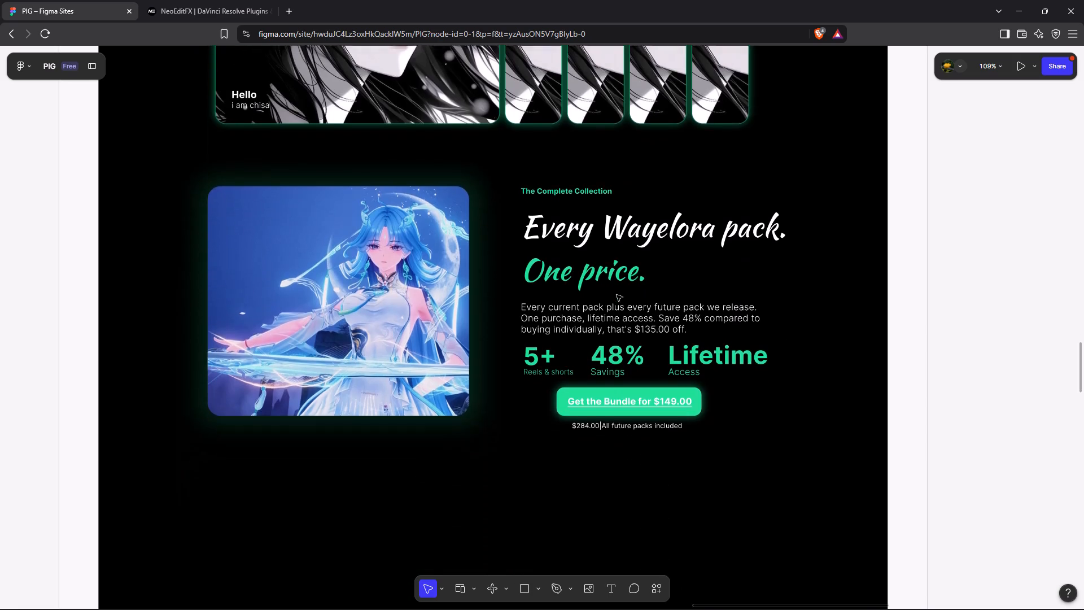
scroll(617, 295, "right", 1)
scroll(617, 295, "down", 4)
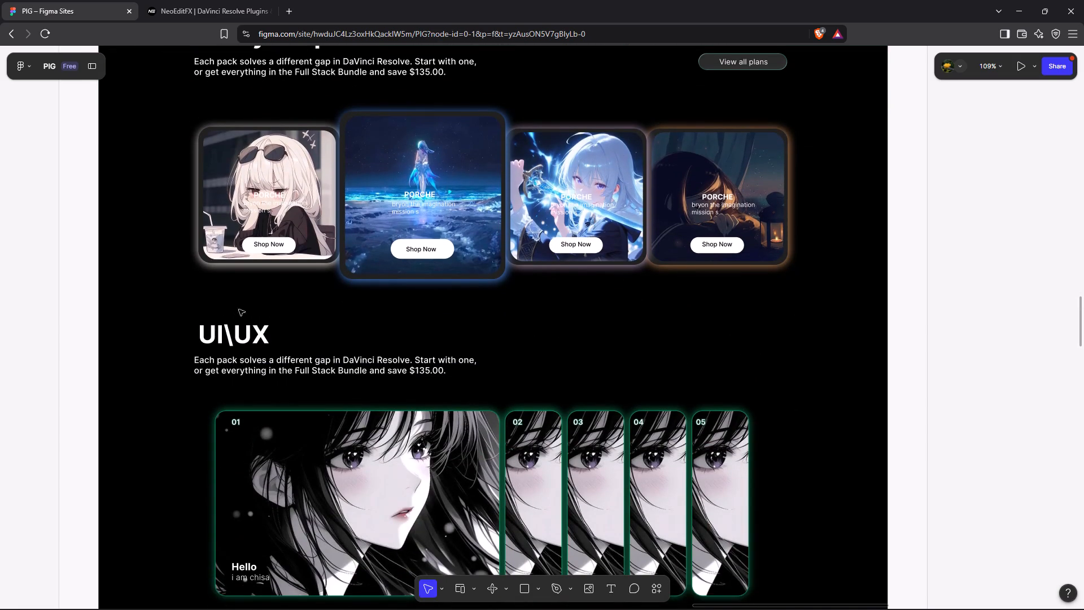
triple_click(234, 330)
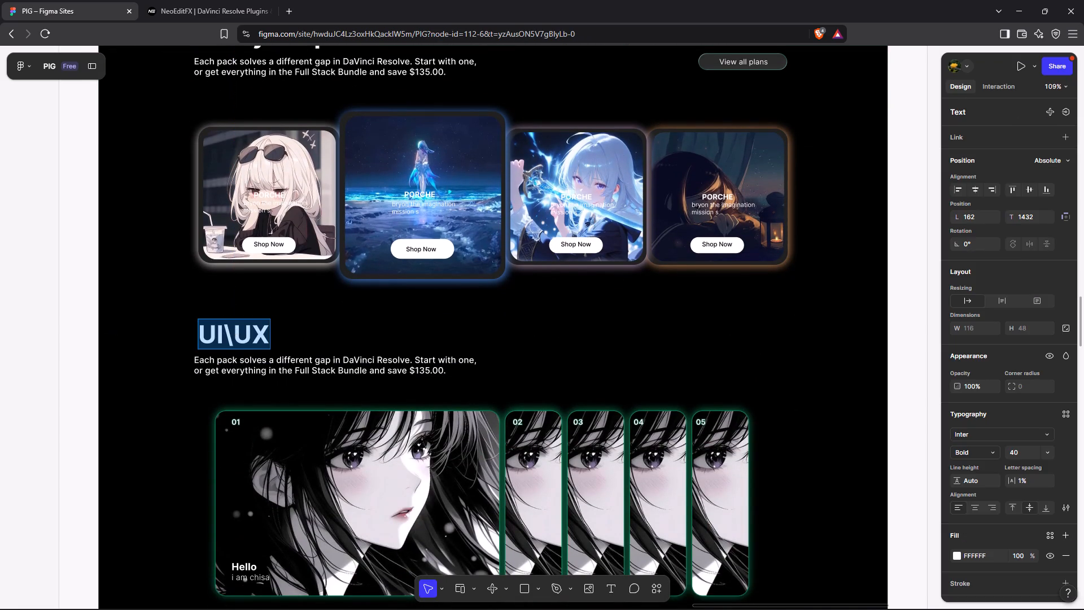
left_click(234, 330)
double_click(234, 330)
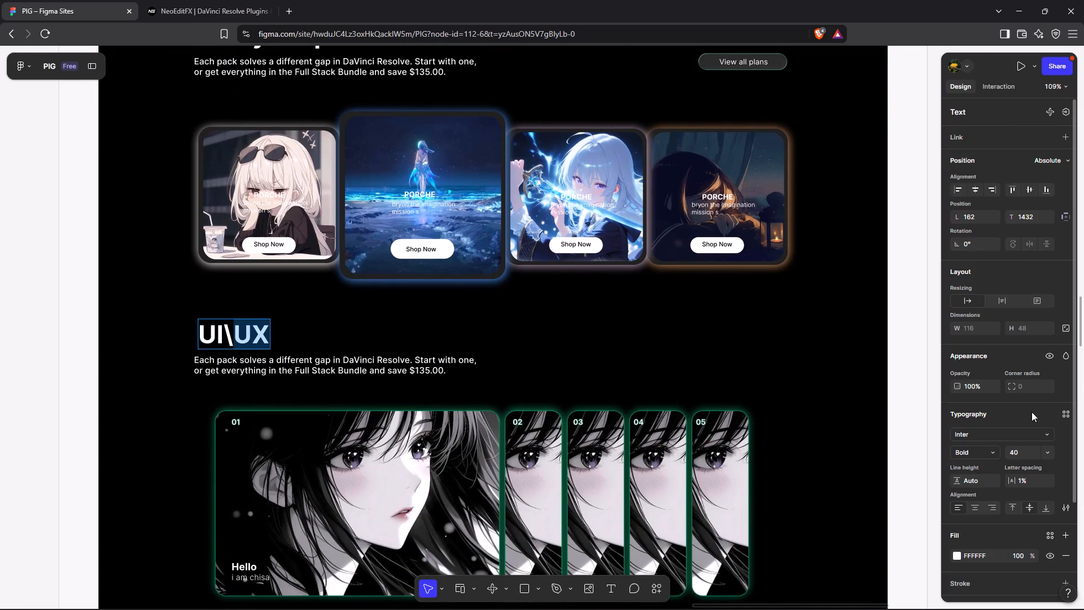
scroll(971, 483, "down", 2)
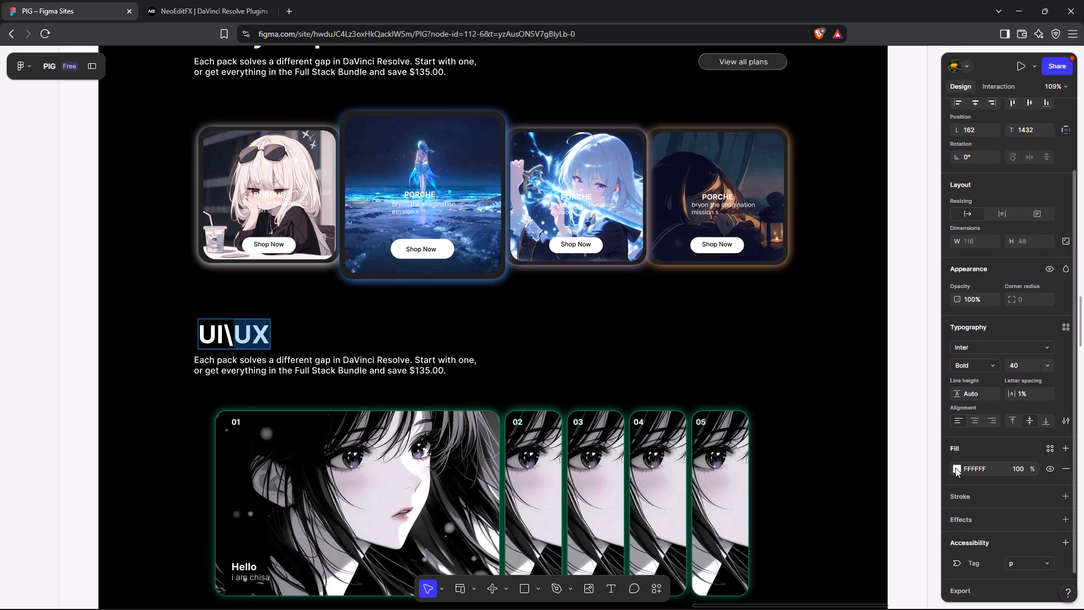
left_click(955, 468)
left_click(932, 561)
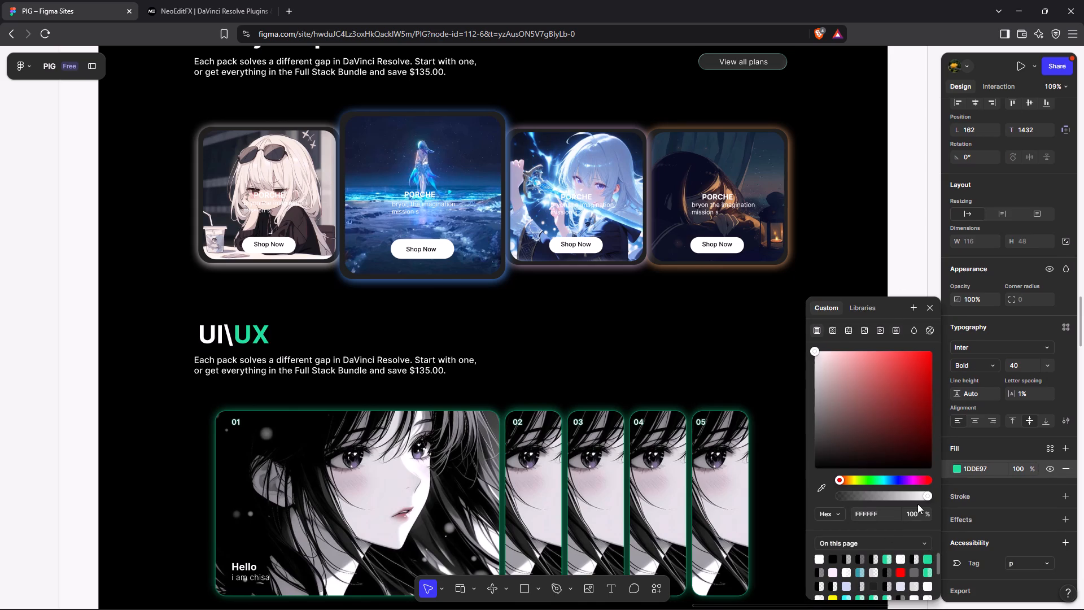
left_click(910, 267)
left_click(910, 267)
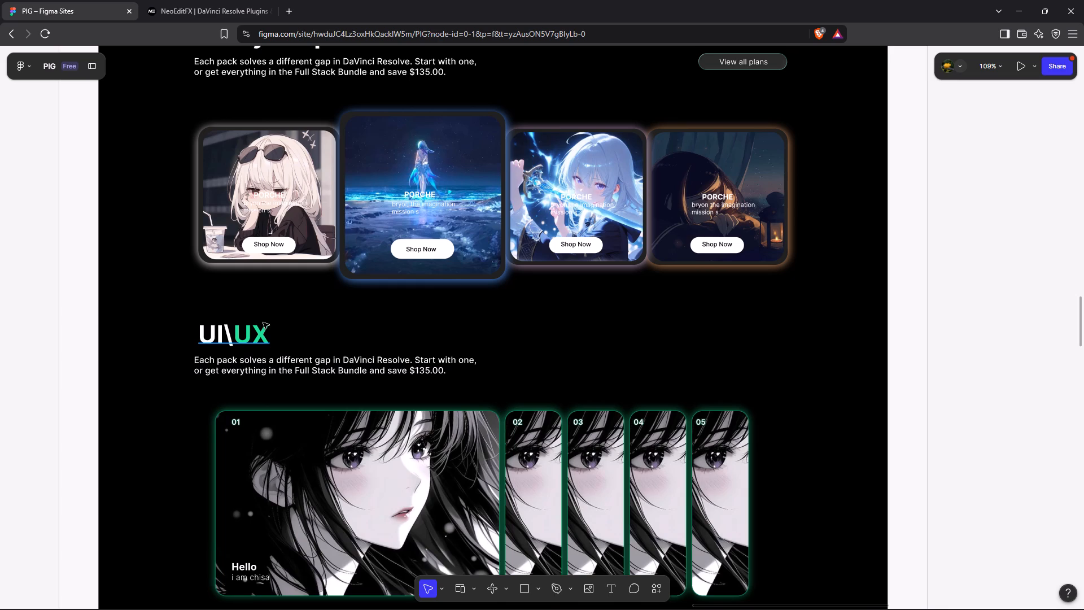
Recolour only the word "built" in the hero heading "Let's built it" to the bright green already used on the page.
scroll(469, 330, "up", 4)
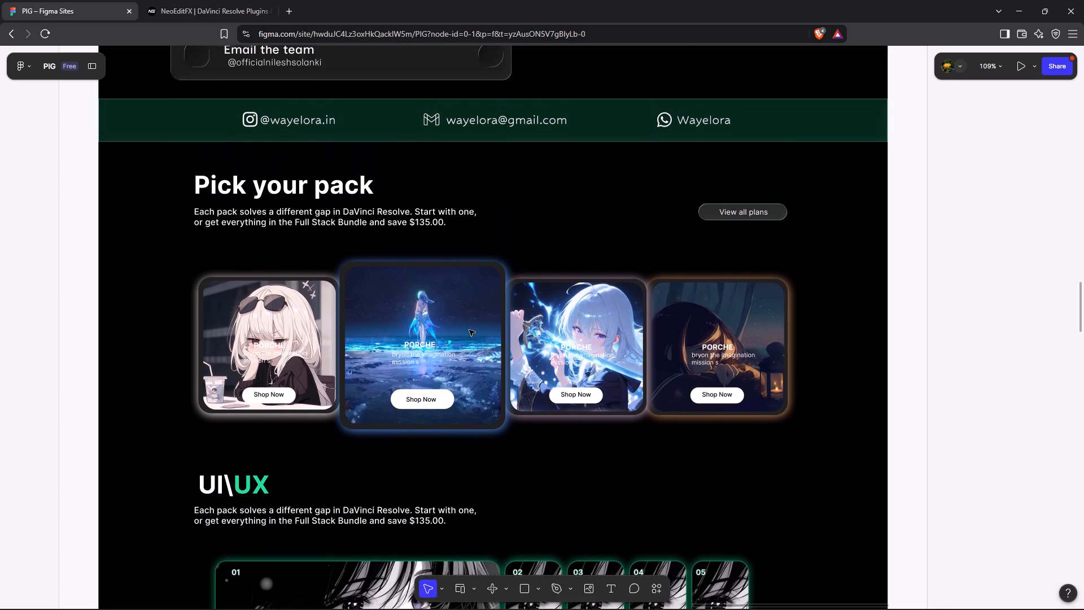
scroll(469, 330, "up", 4)
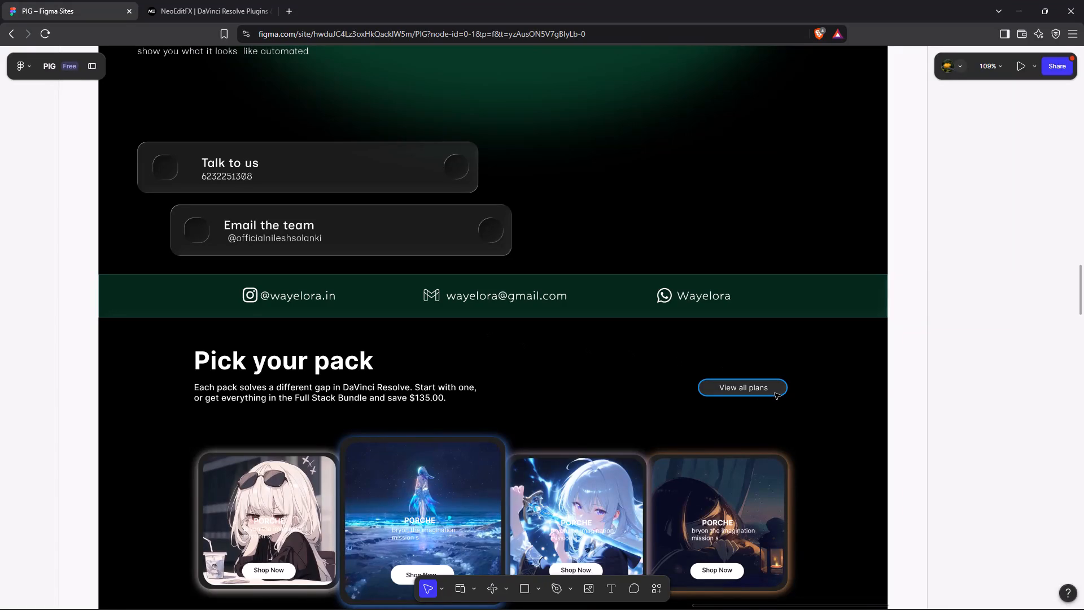
left_click(775, 393)
left_click(648, 376)
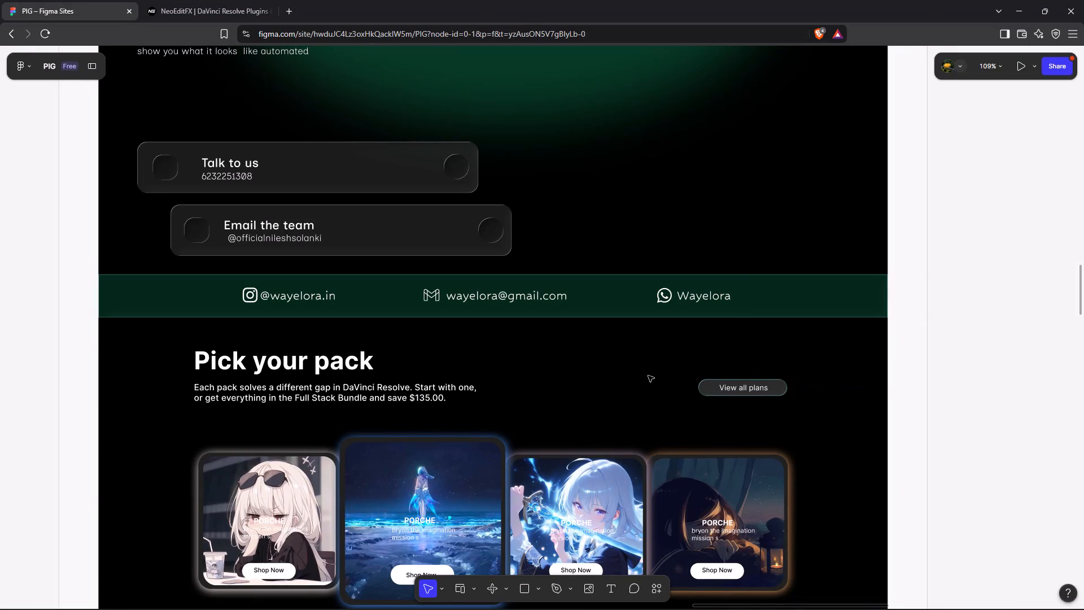
scroll(648, 376, "up", 9)
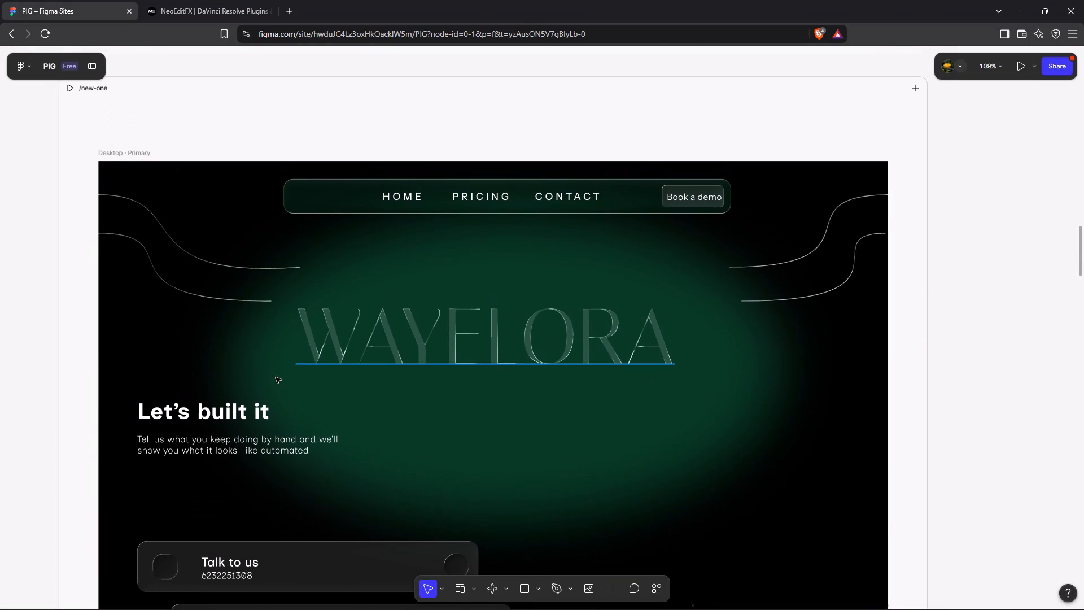
double_click(194, 409)
left_click(194, 409)
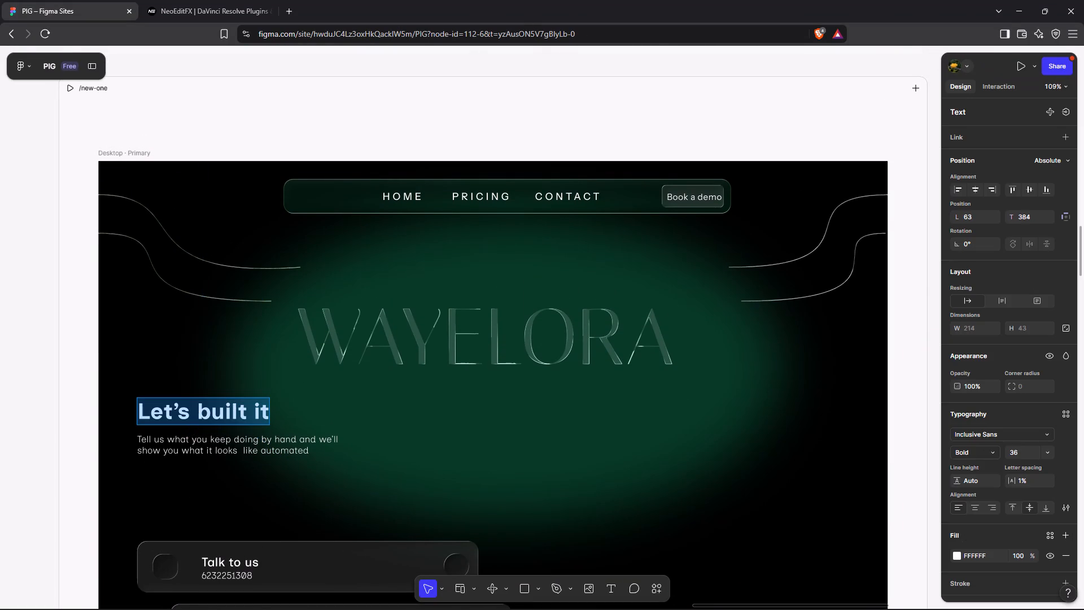
left_click_drag(194, 409, 243, 411)
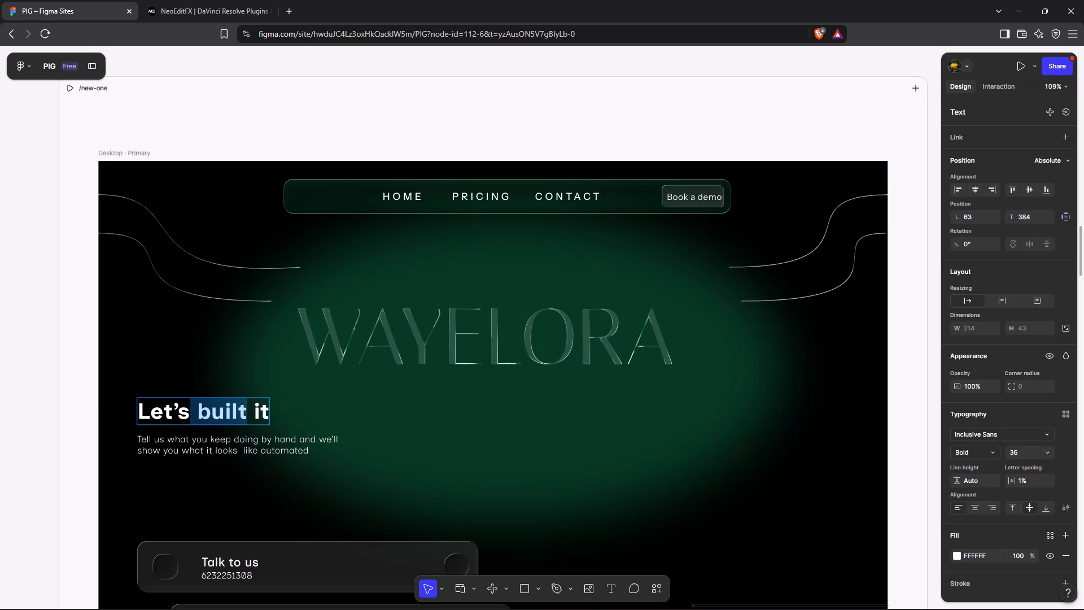
left_click(960, 559)
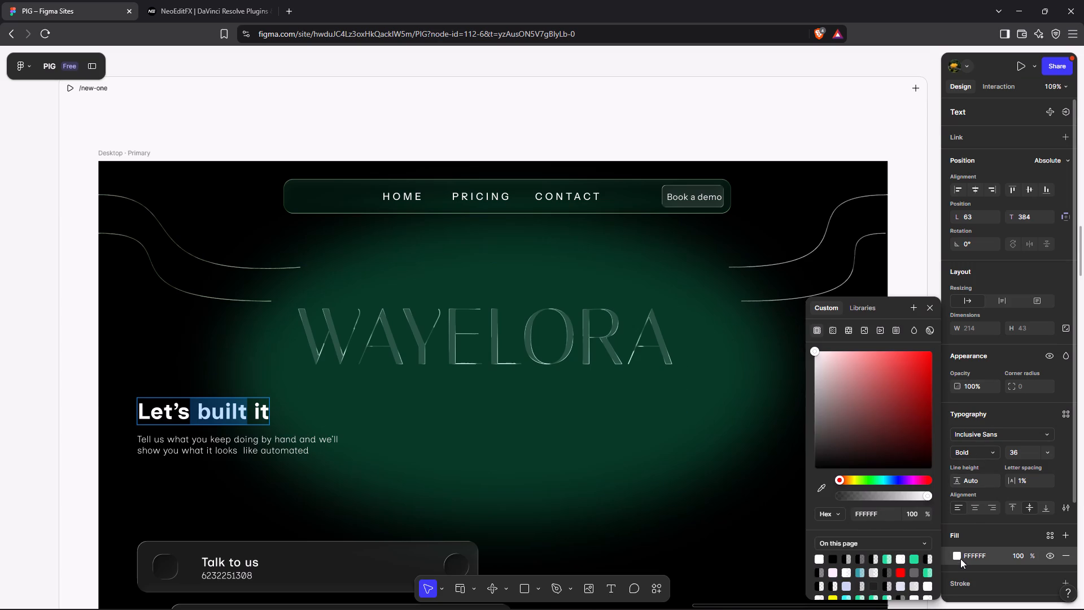
left_click(915, 559)
double_click(930, 209)
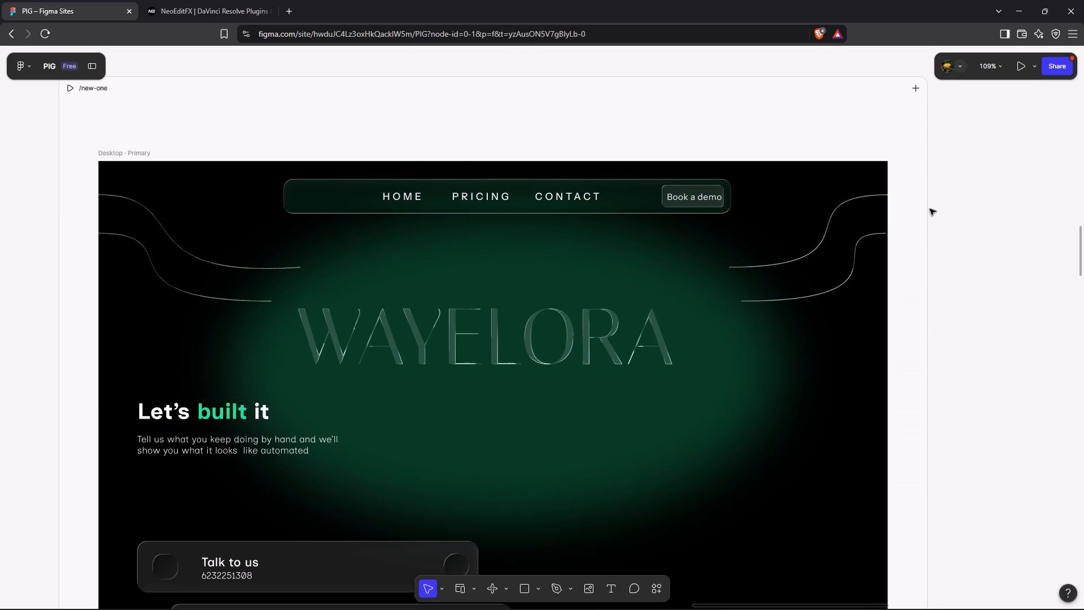
Move the "Let's built it" heading and its paragraph down together to just above the "Talk to us" card.
scroll(353, 478, "down", 6)
scroll(353, 478, "up", 3)
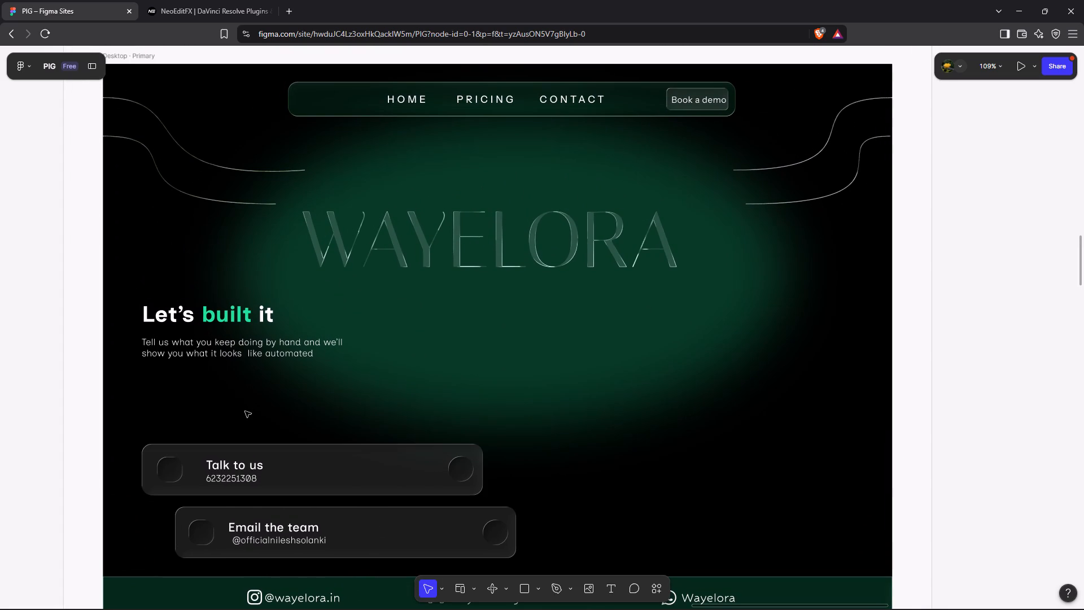
left_click_drag(141, 272, 274, 378)
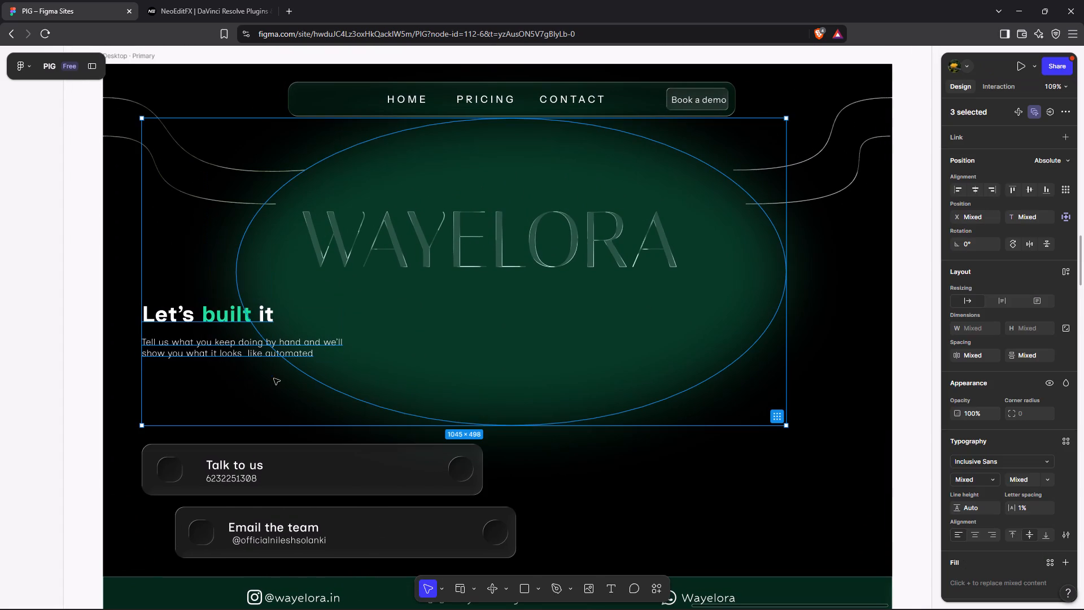
left_click(33, 296)
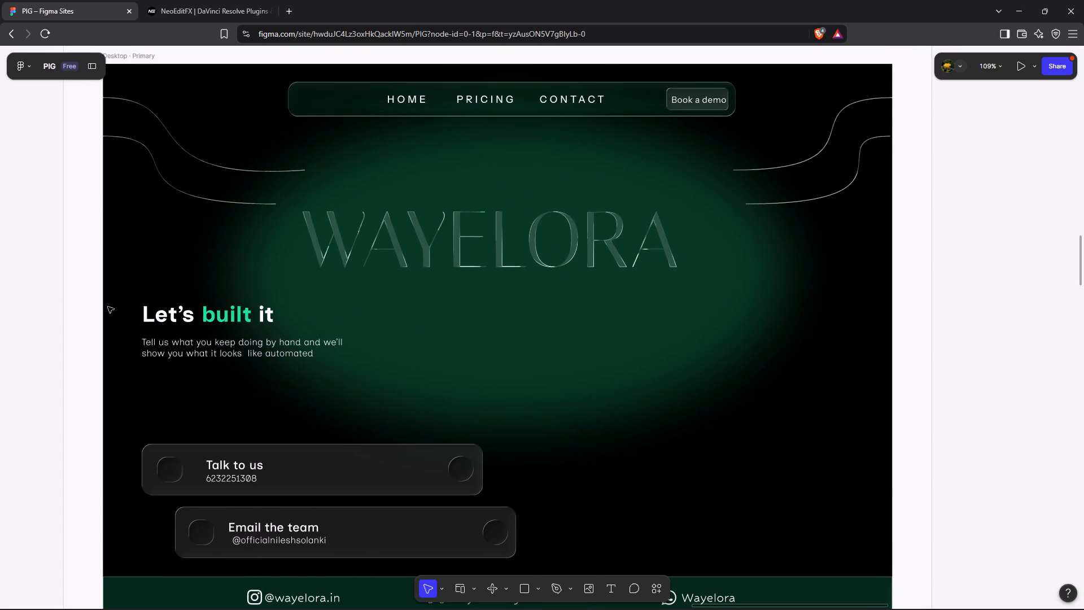
left_click(169, 321)
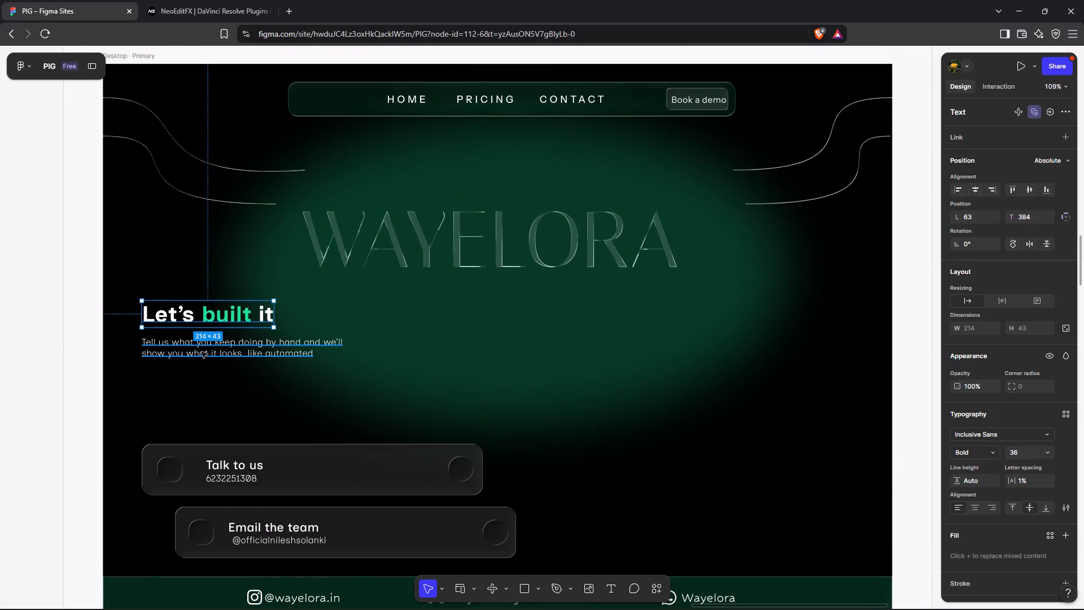
left_click(203, 352, "shift")
left_click_drag(241, 337, 235, 385)
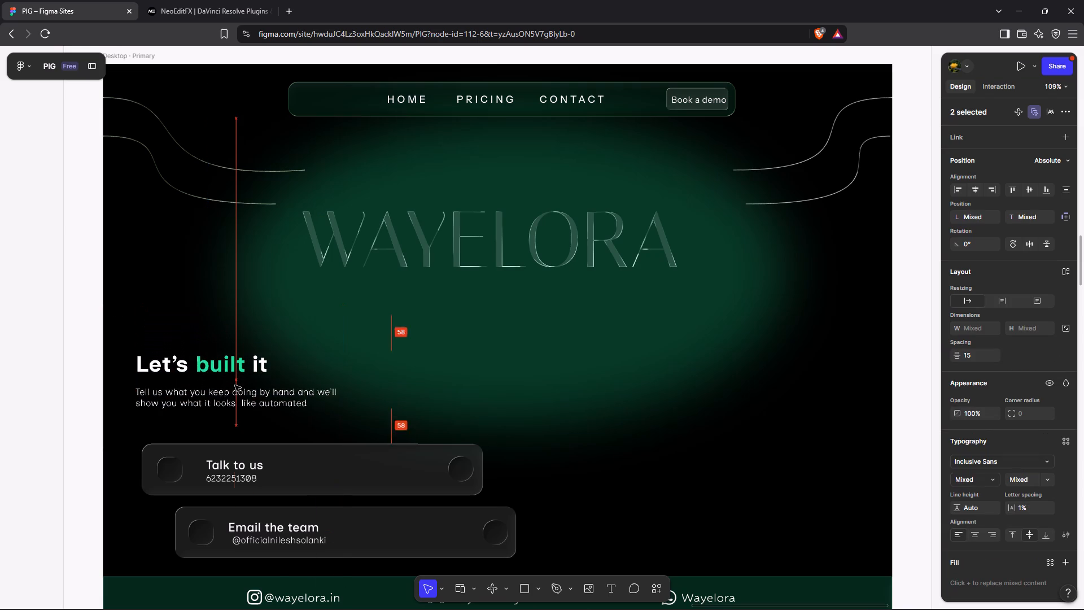
left_click_drag(235, 385, 243, 402)
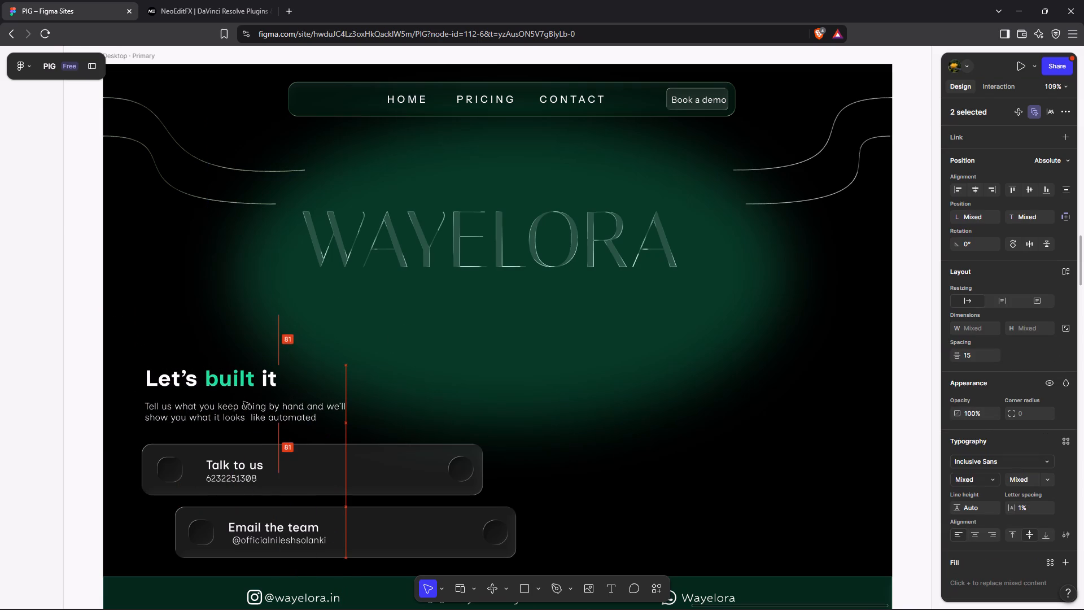
left_click_drag(243, 402, 244, 405)
left_click(40, 319)
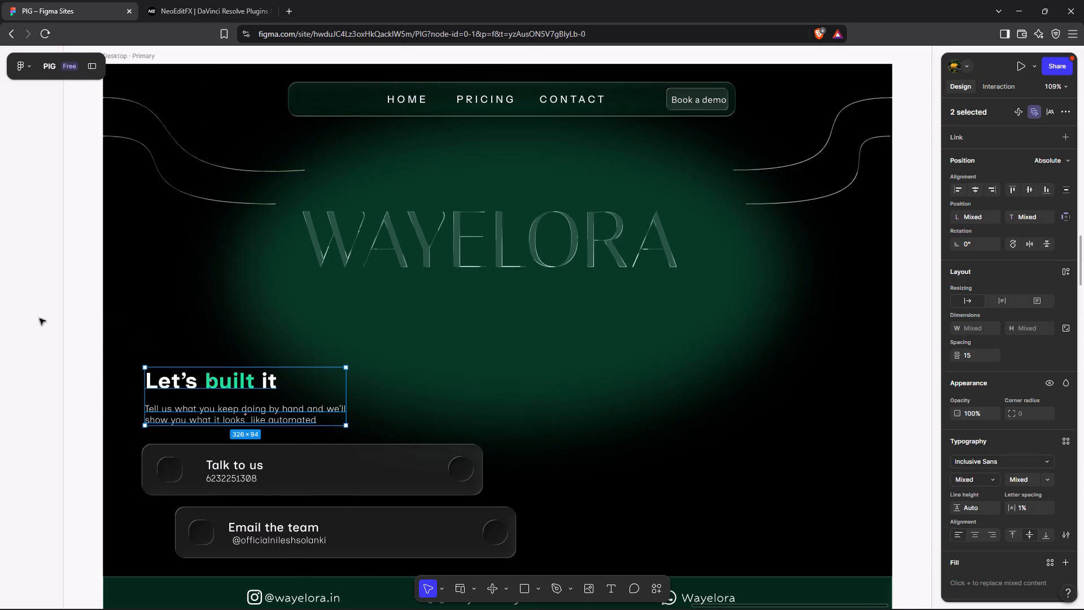
Move the WAYELORA title down to about 22 horizontally from centre and 215 from the top, centring it in the green glow.
scroll(40, 319, "right", 1)
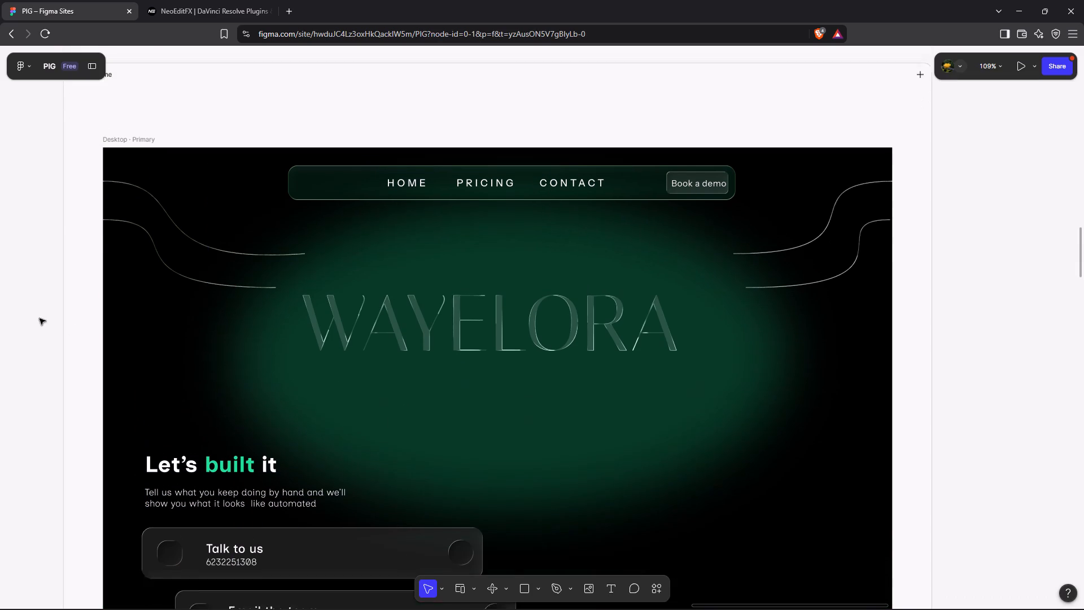
scroll(40, 319, "right", 1)
left_click(427, 256)
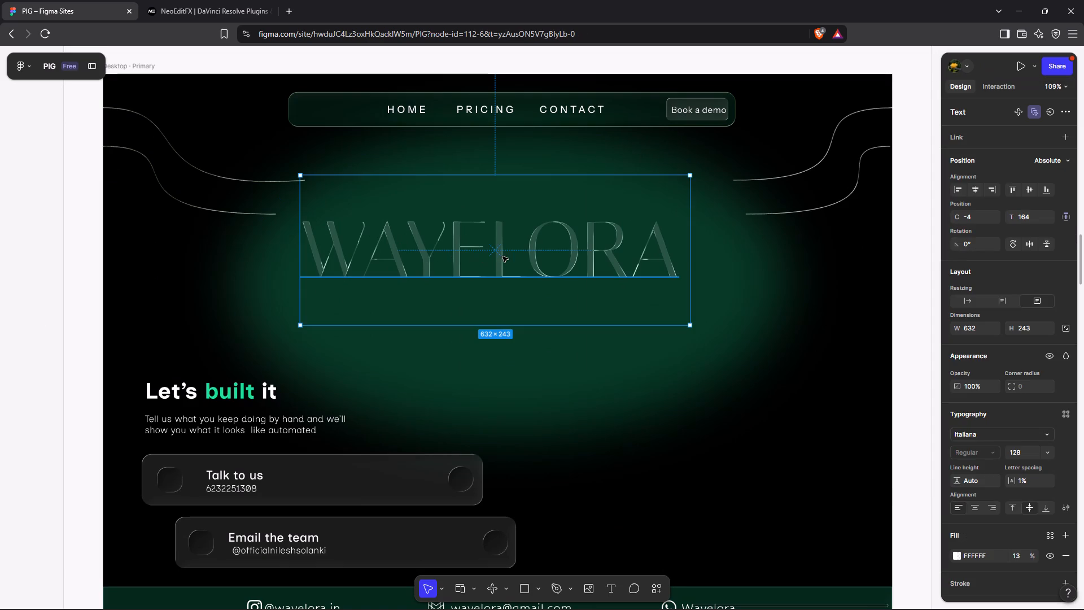
left_click_drag(502, 256, 519, 286)
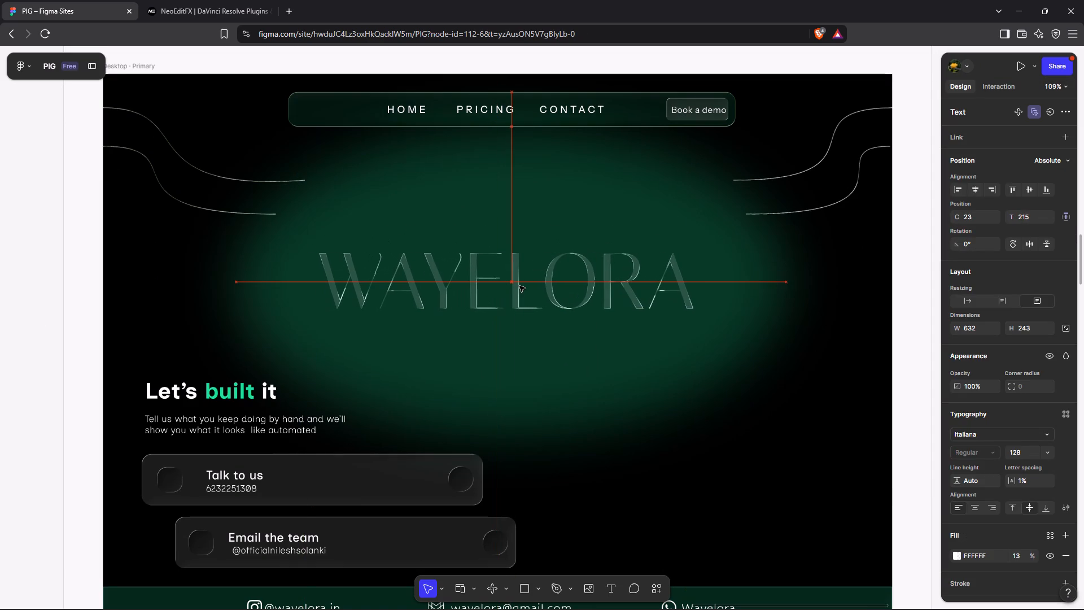
left_click_drag(519, 286, 518, 286)
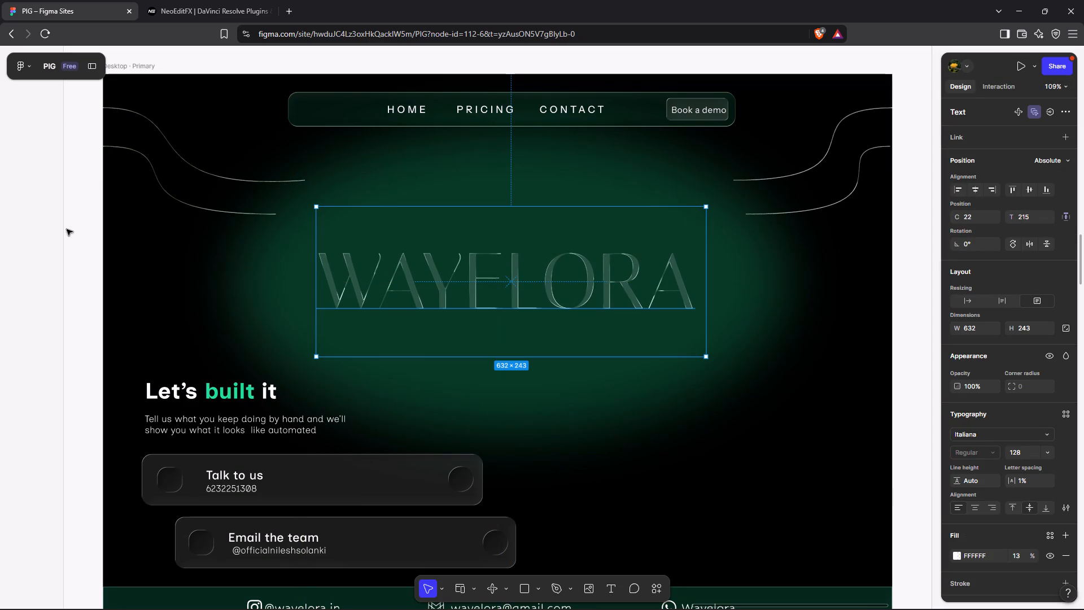
left_click(28, 247)
Review the /new-one page layout from the header down through the pack cards and the UI\UX section.
scroll(505, 234, "down", 7)
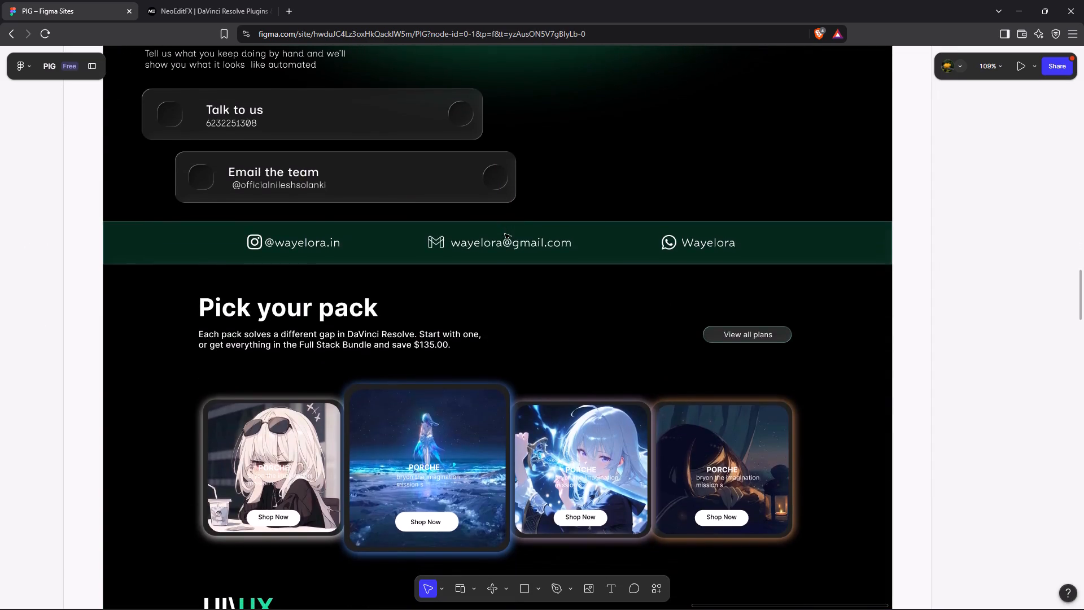
scroll(505, 234, "up", 9)
scroll(505, 234, "down", 3)
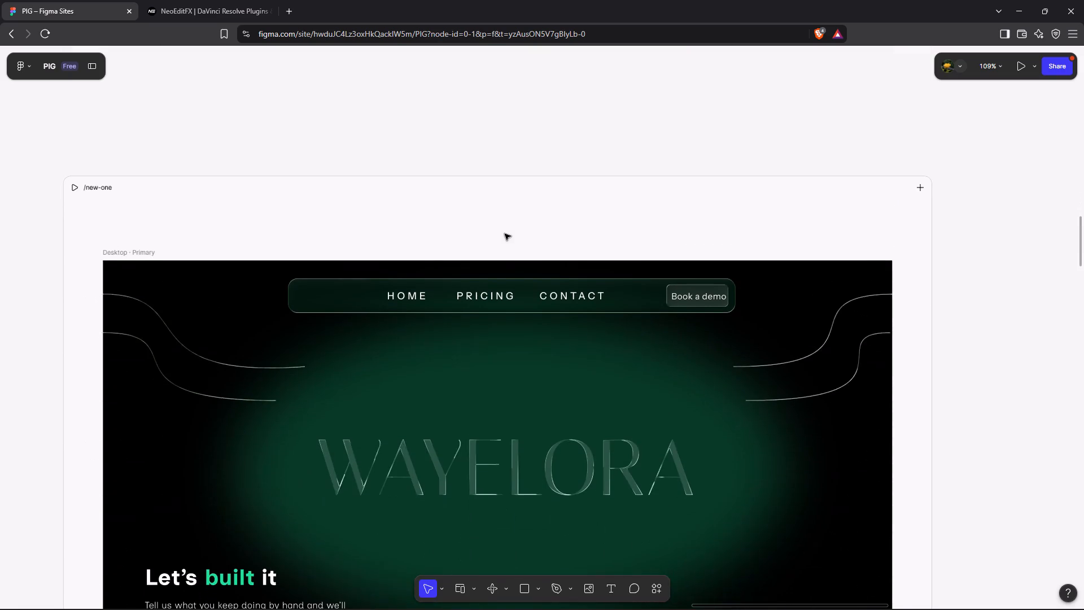
scroll(505, 234, "down", 18)
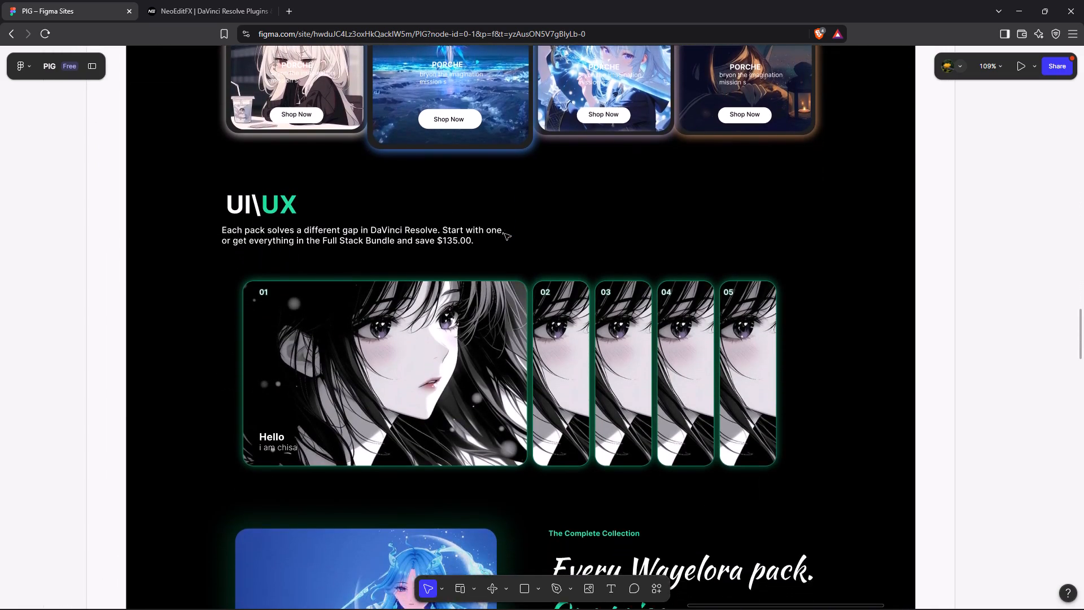
scroll(505, 234, "down", 3)
scroll(505, 234, "up", 9)
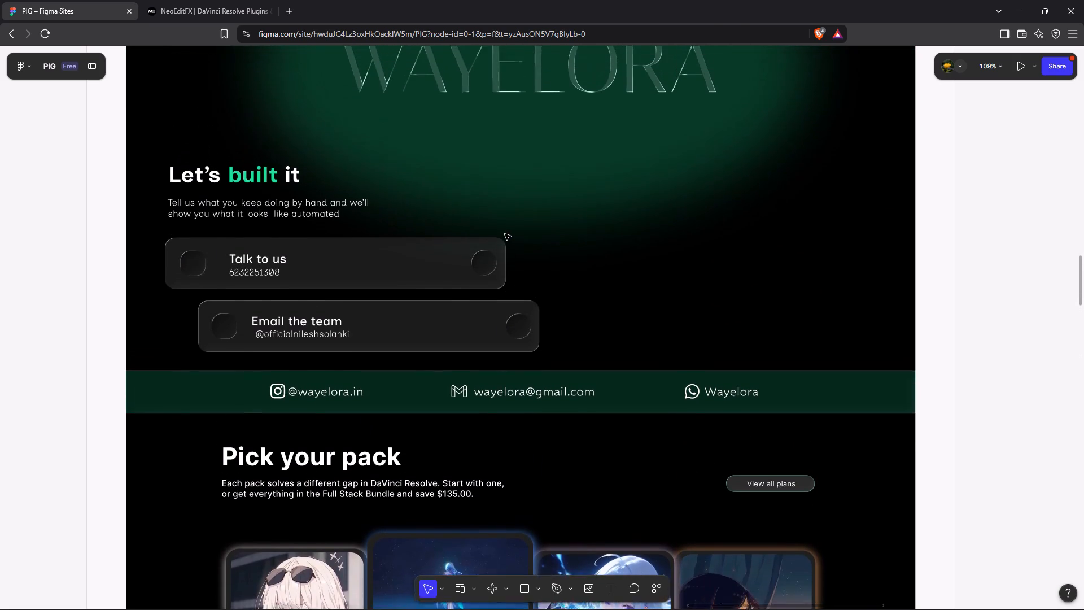
scroll(505, 234, "up", 2)
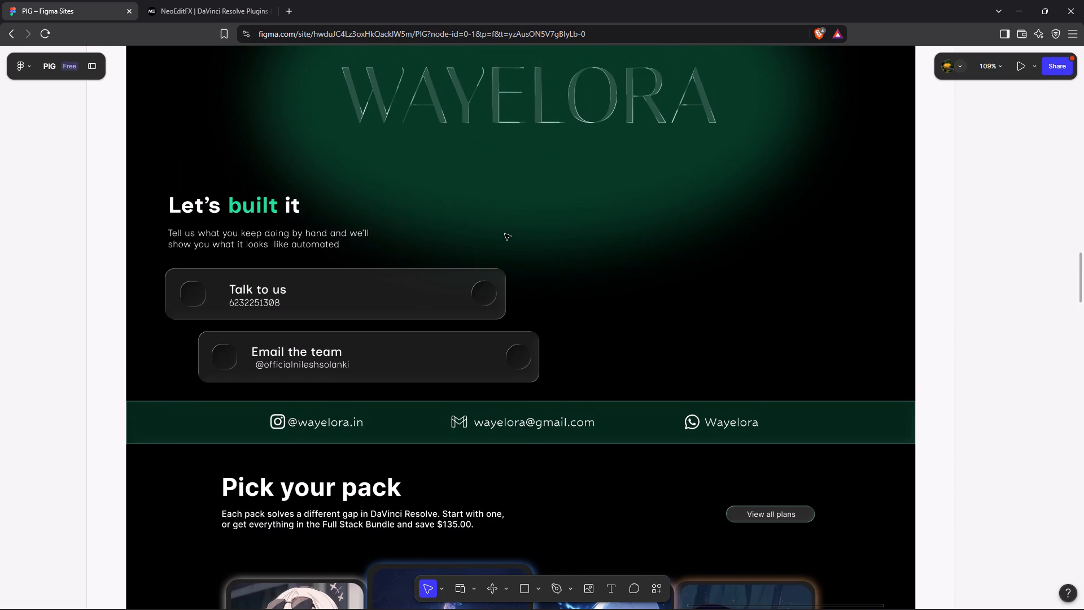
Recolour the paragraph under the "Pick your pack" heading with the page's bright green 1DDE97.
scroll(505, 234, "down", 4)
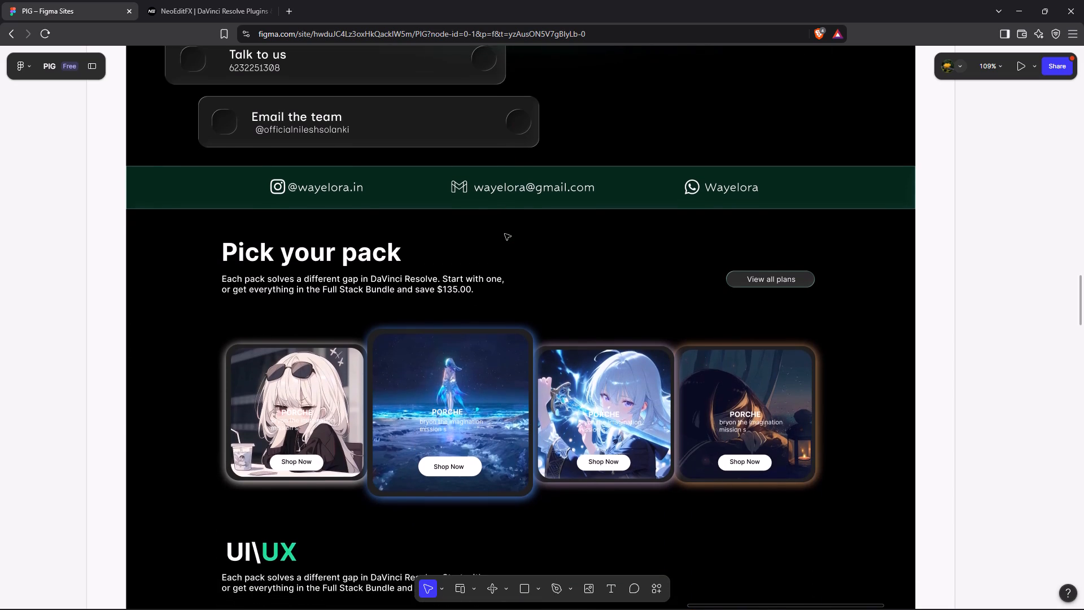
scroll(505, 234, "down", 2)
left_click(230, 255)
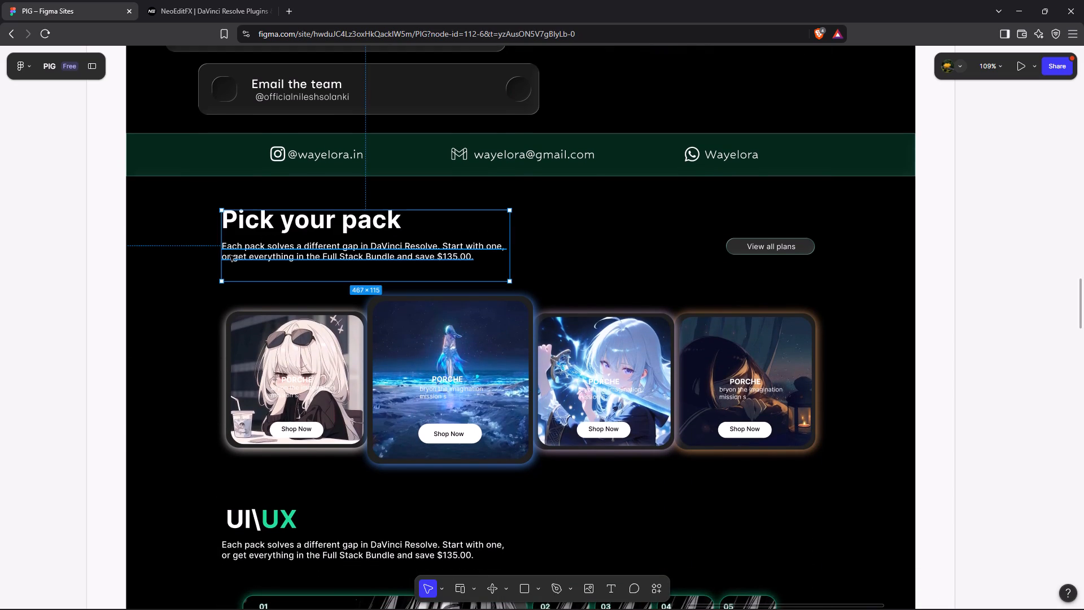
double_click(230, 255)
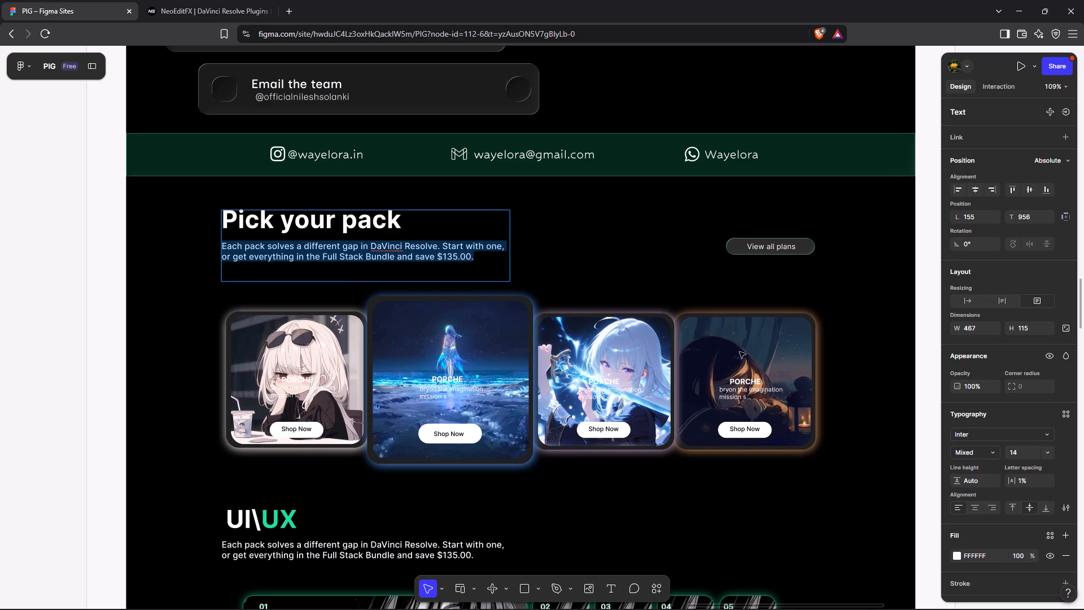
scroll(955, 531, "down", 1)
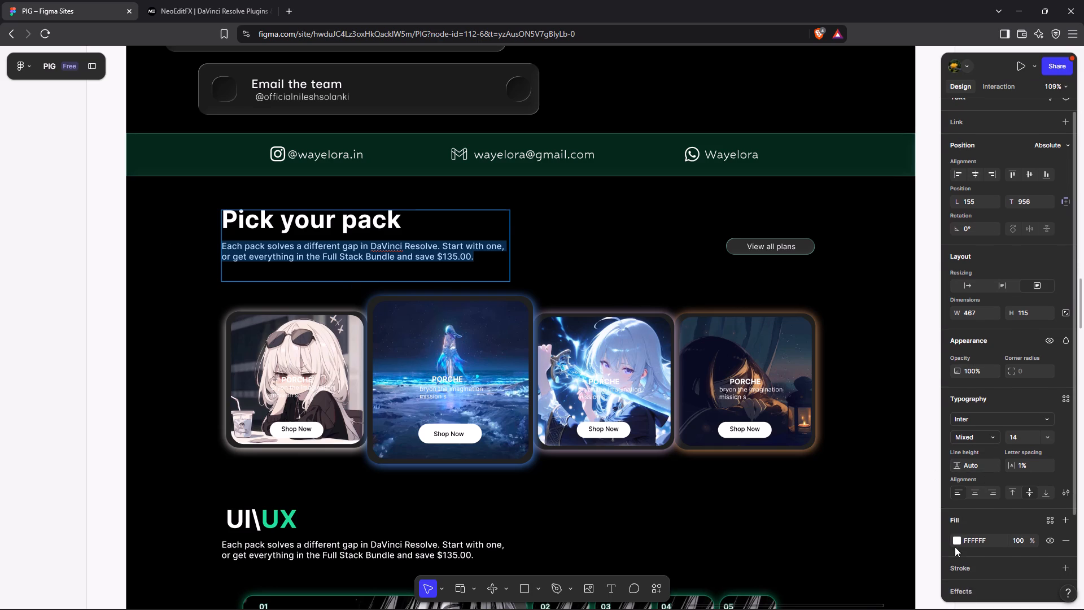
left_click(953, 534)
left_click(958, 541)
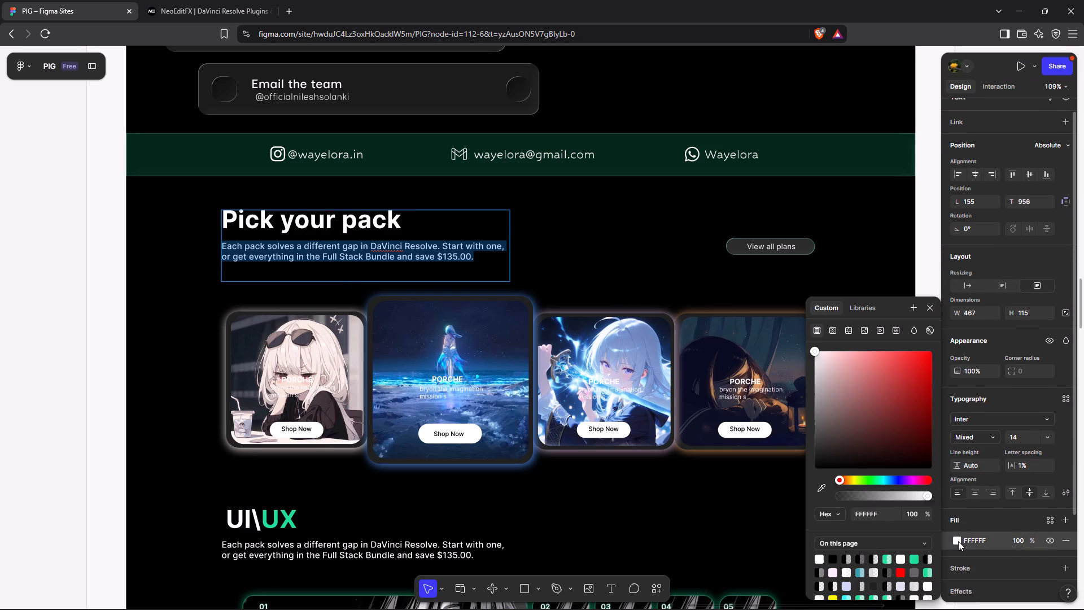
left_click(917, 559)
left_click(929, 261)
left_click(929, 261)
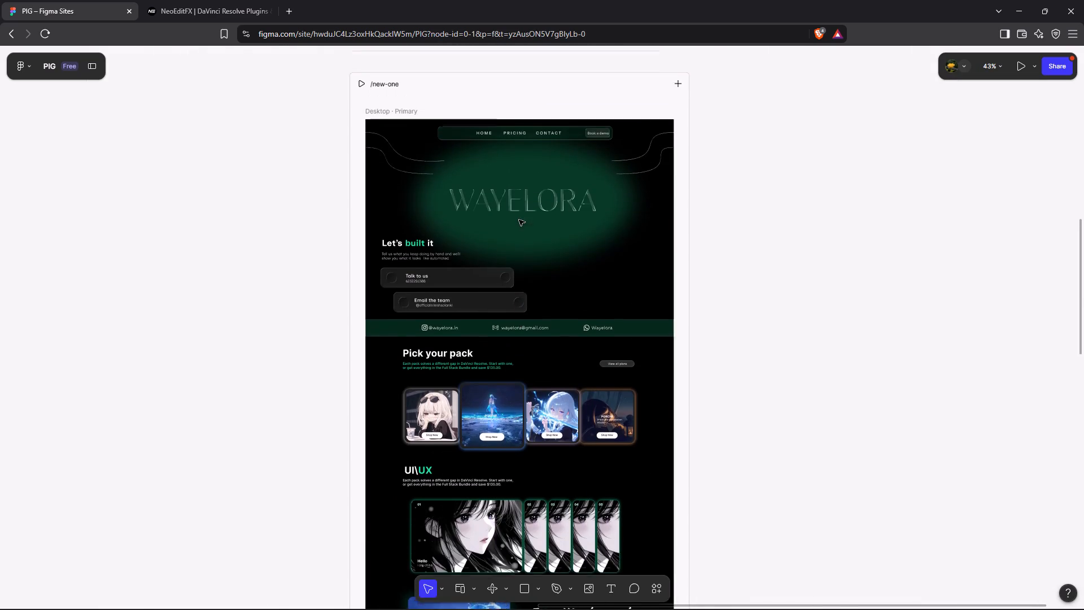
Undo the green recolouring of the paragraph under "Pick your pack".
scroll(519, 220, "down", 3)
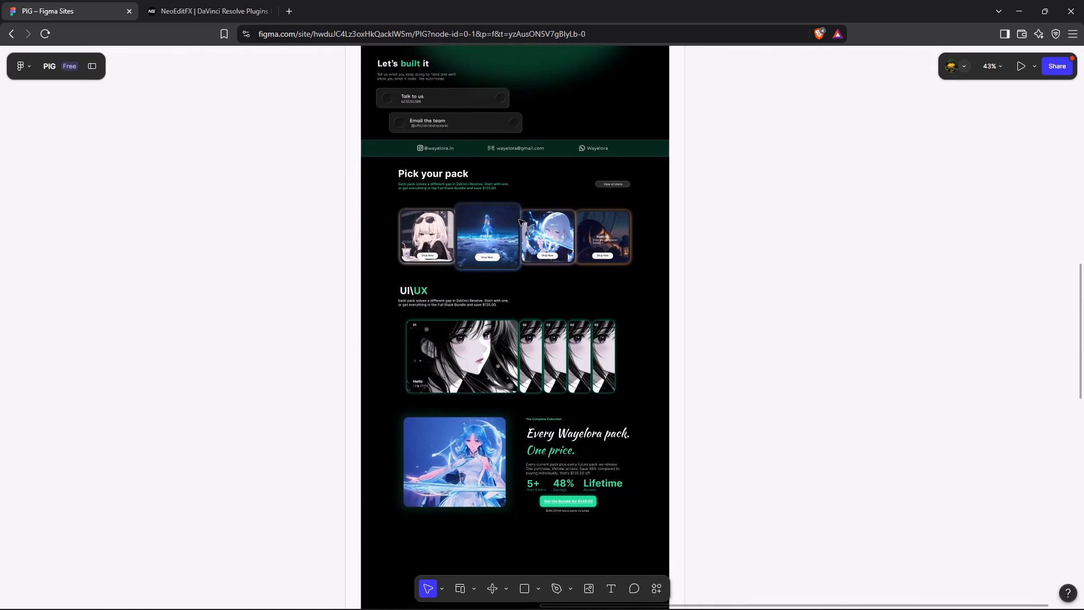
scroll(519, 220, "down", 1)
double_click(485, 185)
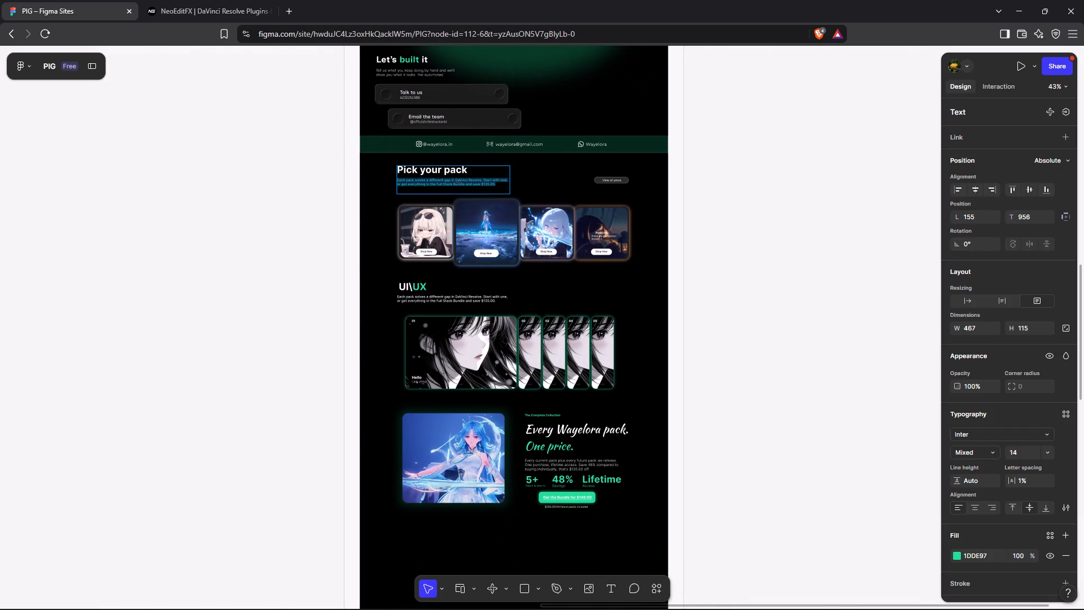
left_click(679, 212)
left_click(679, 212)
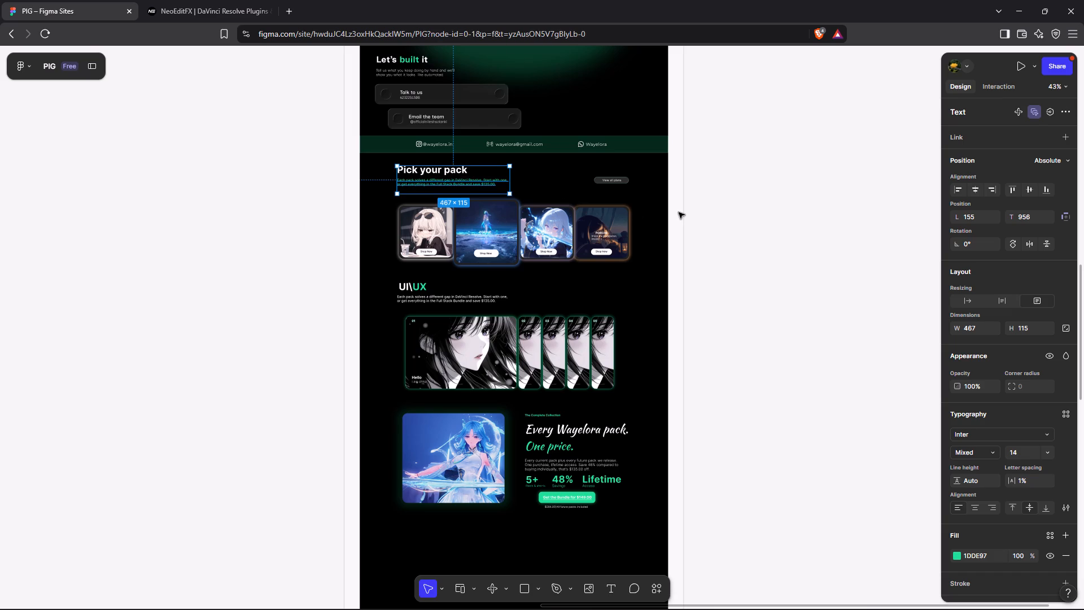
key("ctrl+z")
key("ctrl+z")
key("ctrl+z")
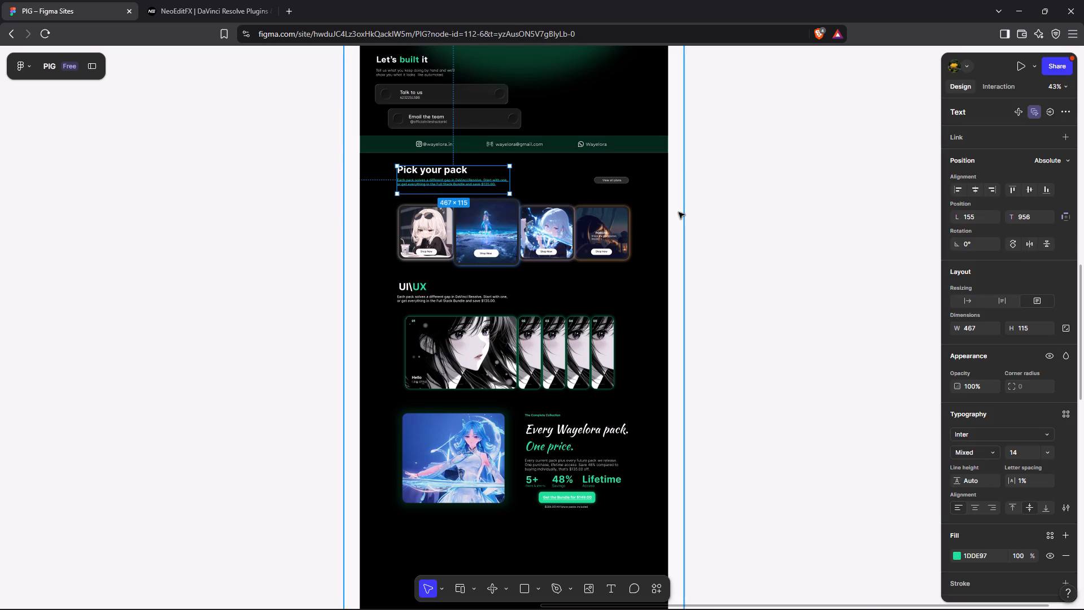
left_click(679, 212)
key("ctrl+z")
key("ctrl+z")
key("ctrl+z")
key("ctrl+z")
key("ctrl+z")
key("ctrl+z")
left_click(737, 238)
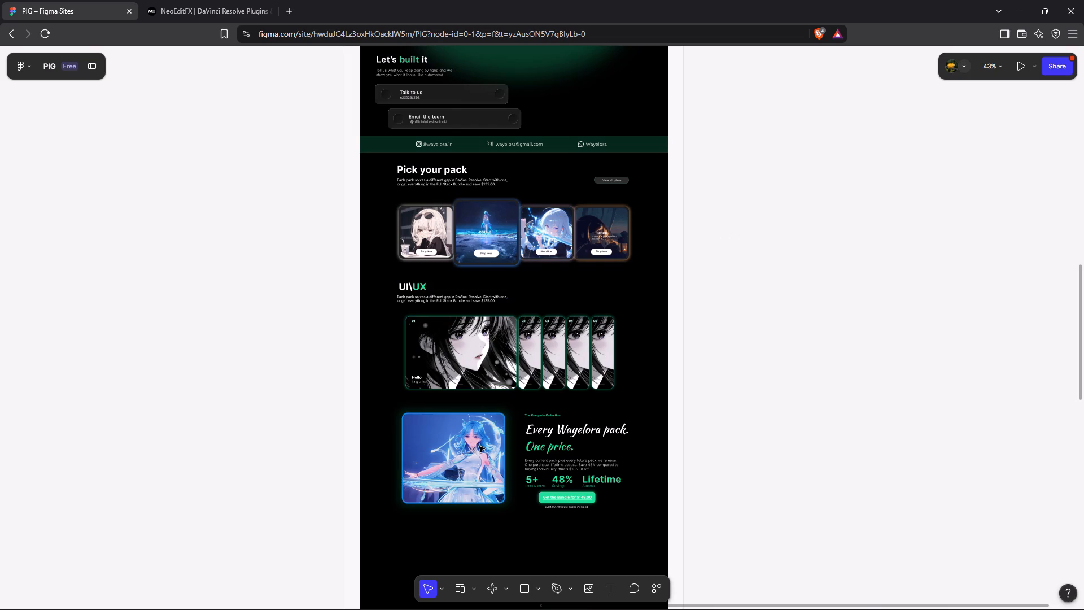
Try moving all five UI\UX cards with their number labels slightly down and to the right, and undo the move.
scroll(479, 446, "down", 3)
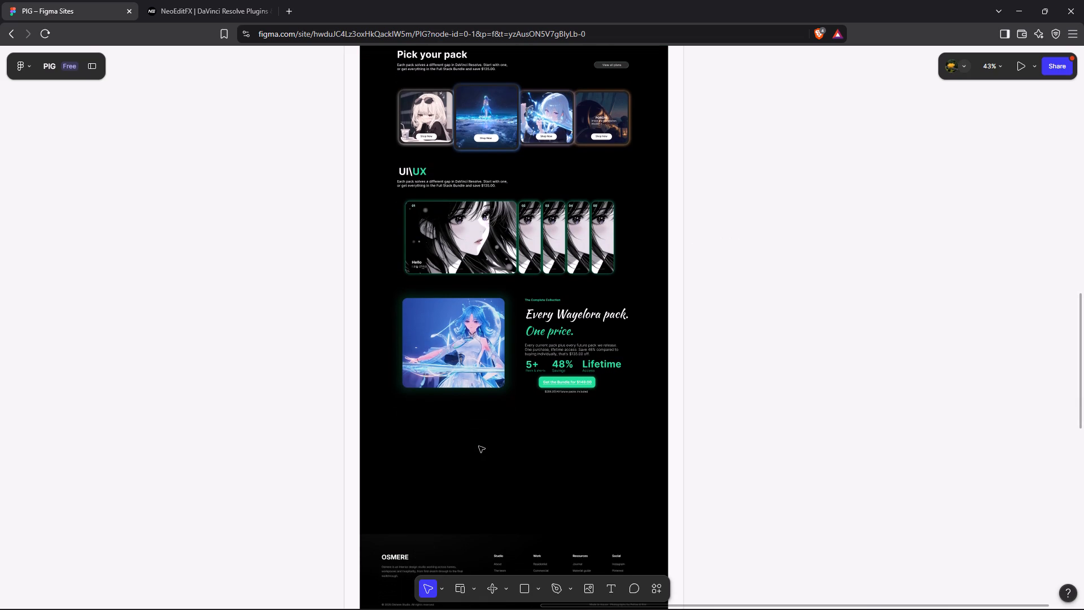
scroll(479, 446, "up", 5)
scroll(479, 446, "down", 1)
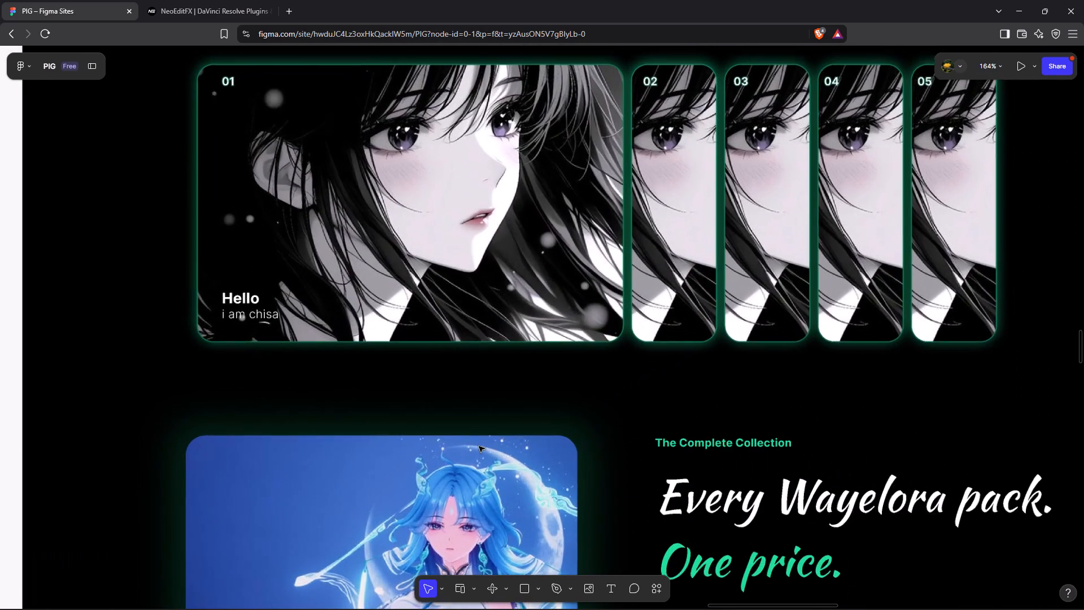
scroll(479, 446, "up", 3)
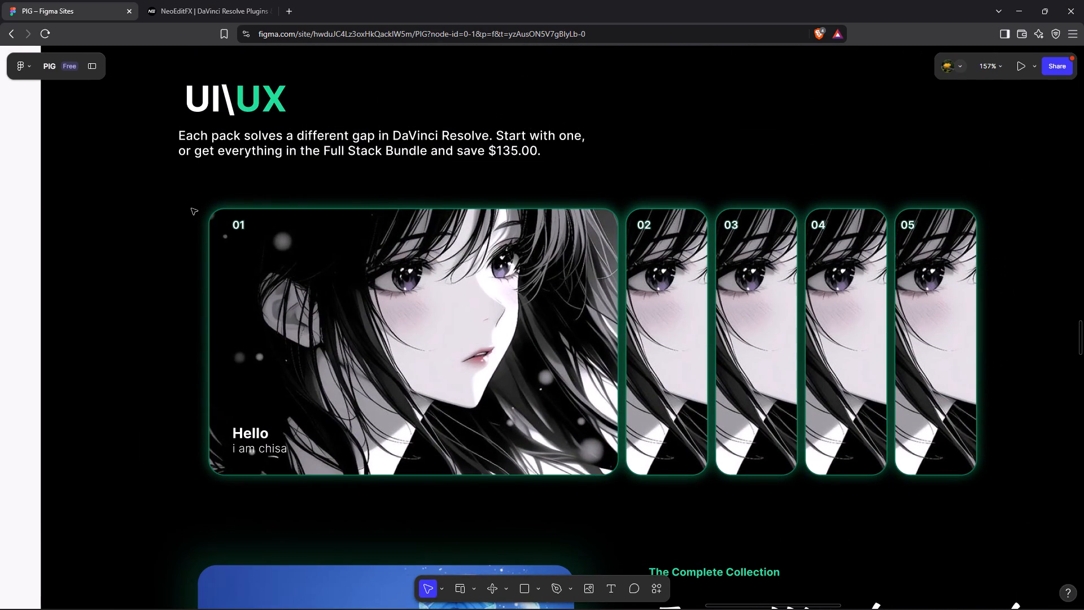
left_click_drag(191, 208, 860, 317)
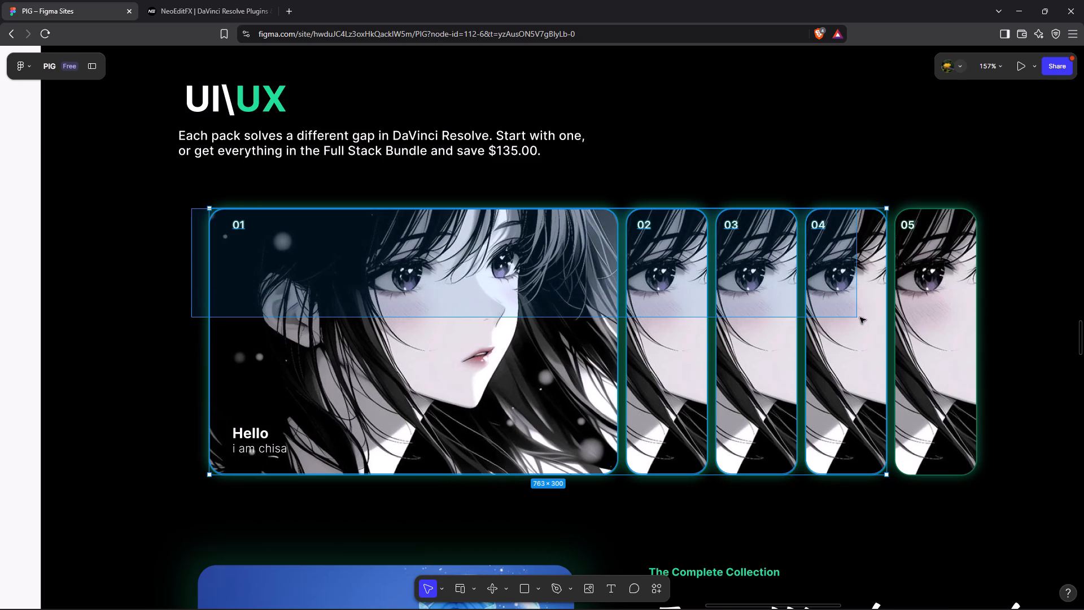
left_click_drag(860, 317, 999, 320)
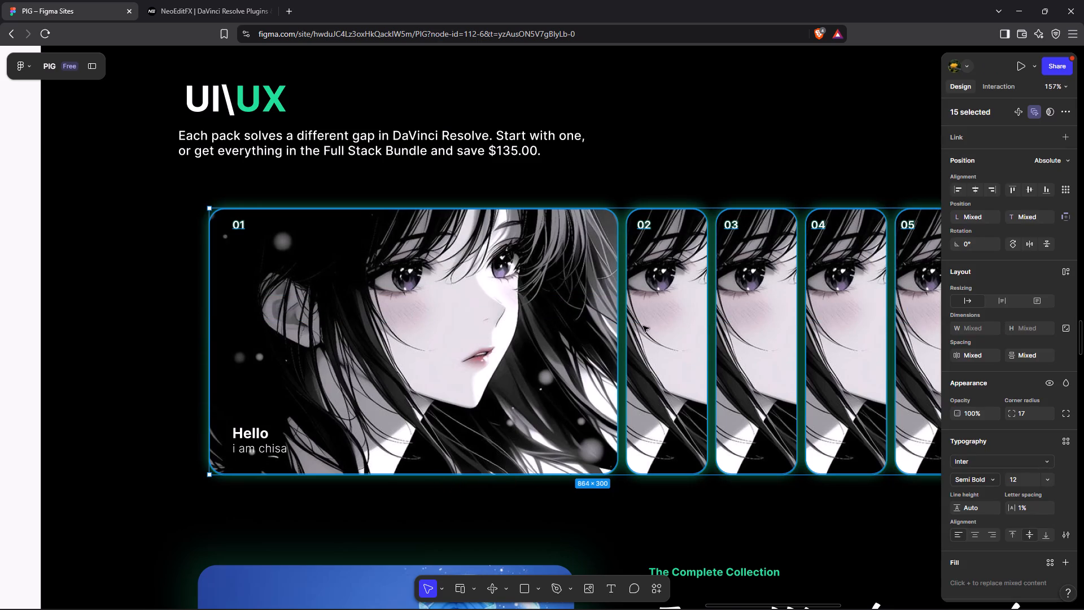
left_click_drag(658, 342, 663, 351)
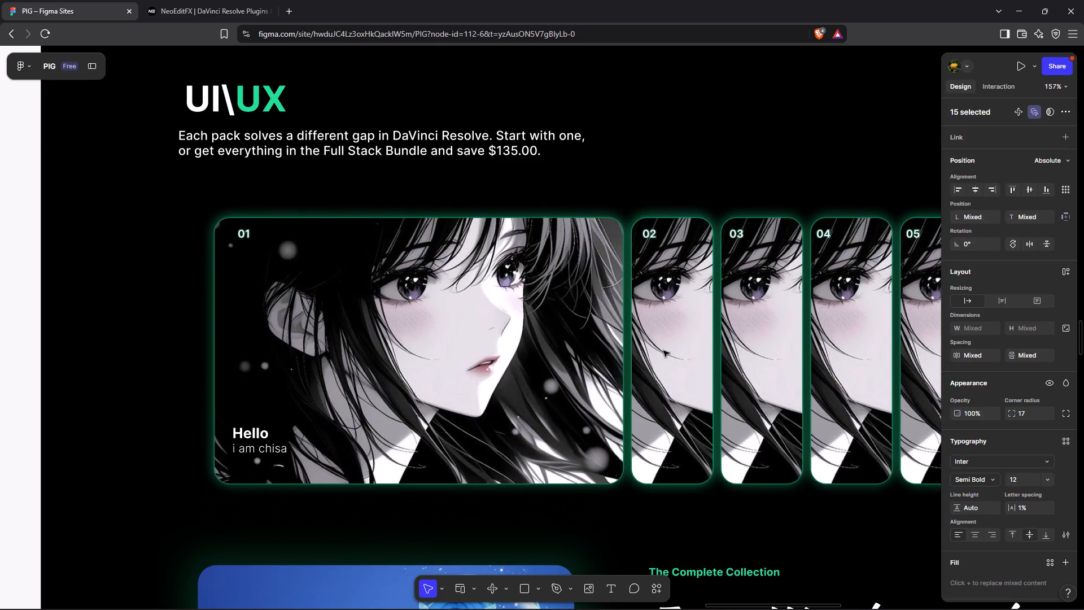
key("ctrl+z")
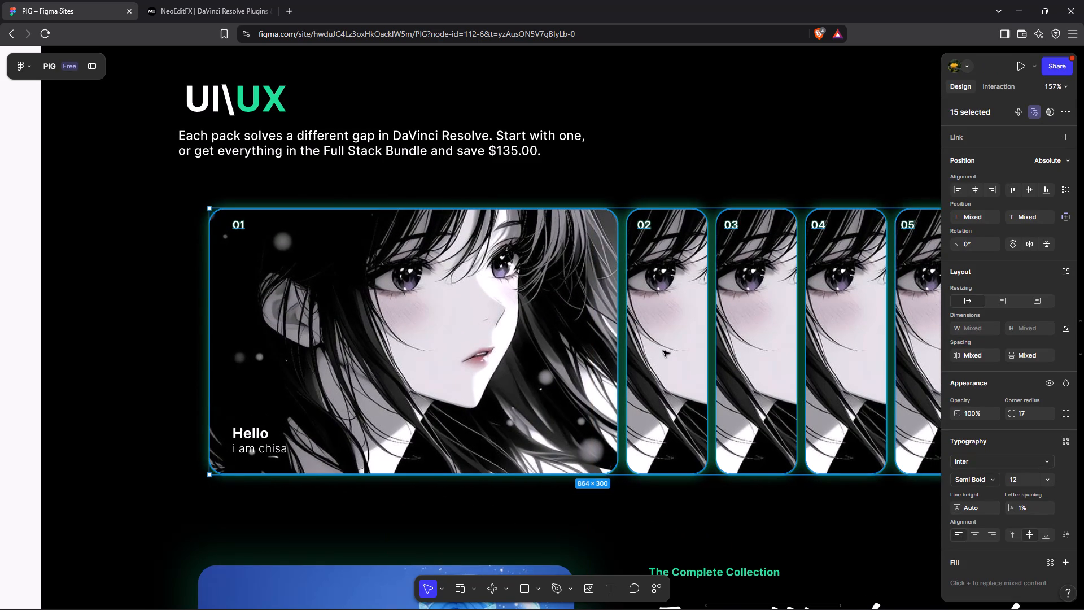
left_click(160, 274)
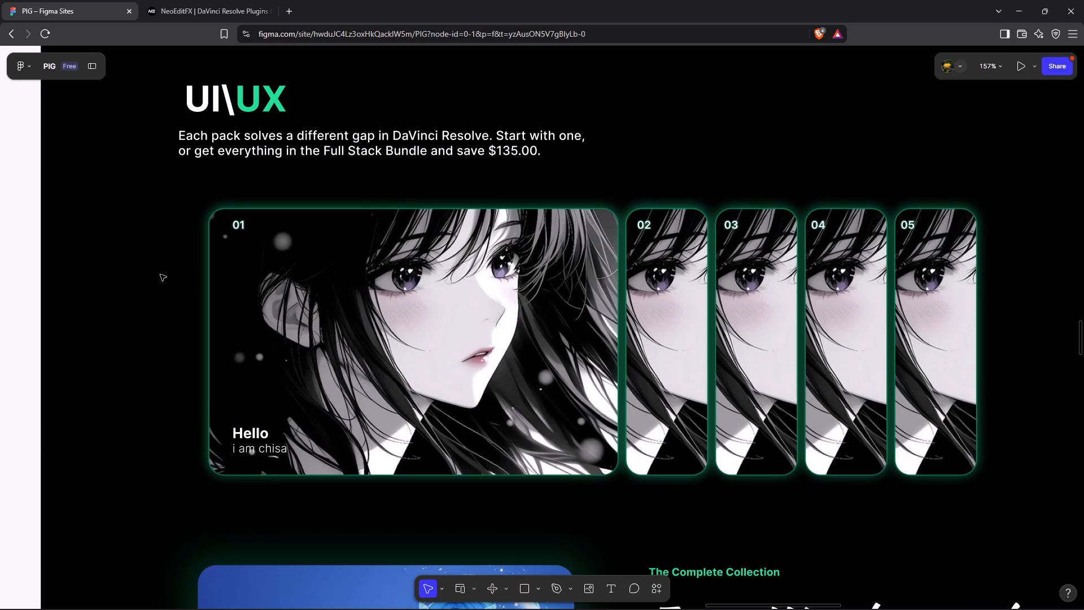
Locate the layers of the five UI\UX cards and their glow rectangles in the layer list.
scroll(160, 274, "down", 2)
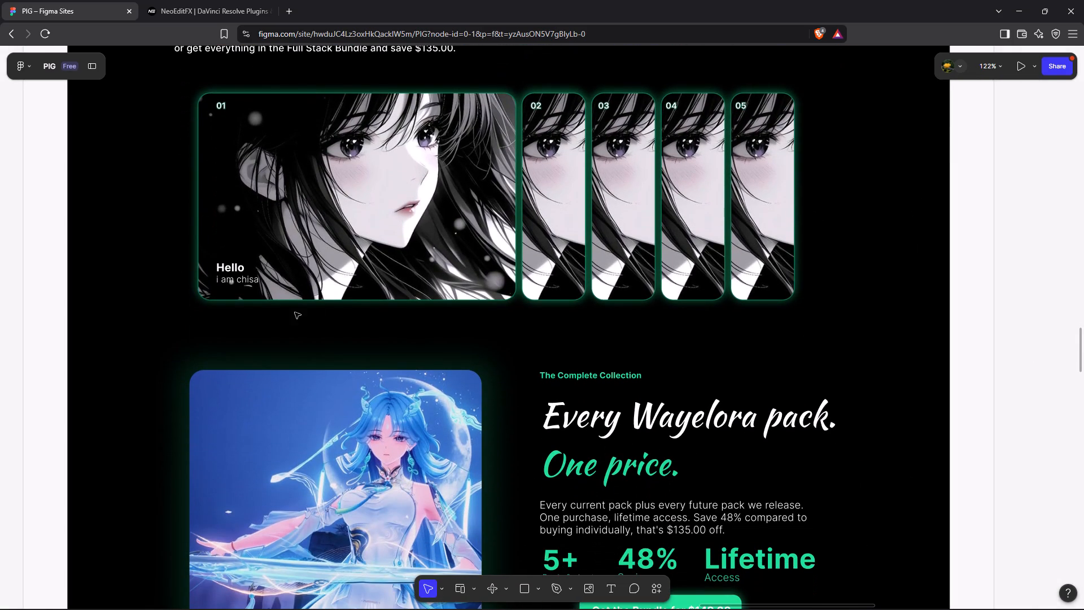
left_click(437, 279)
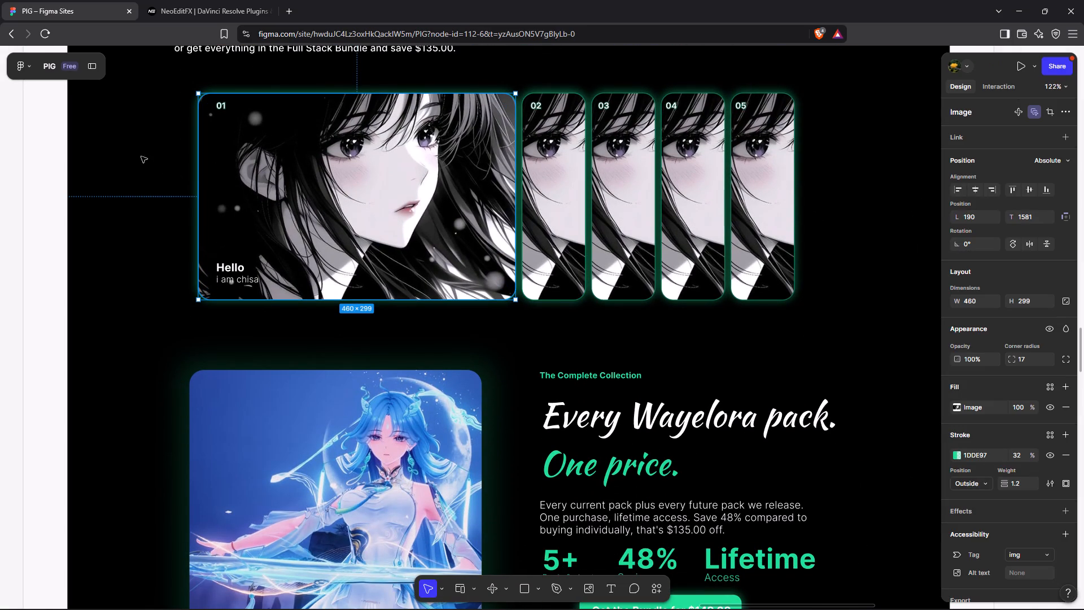
left_click_drag(142, 152, 934, 223)
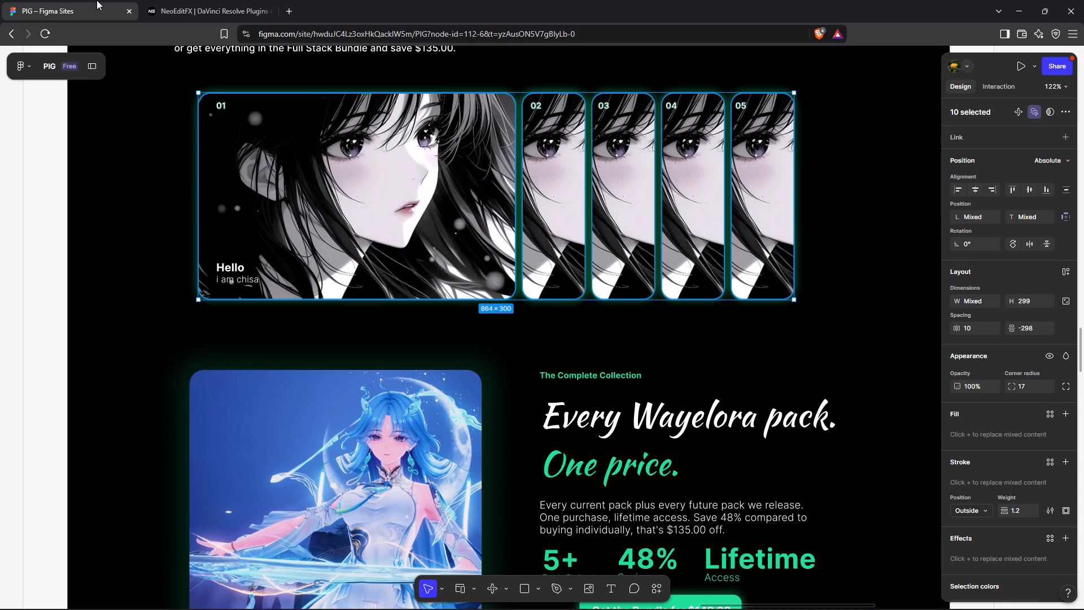
left_click(94, 70)
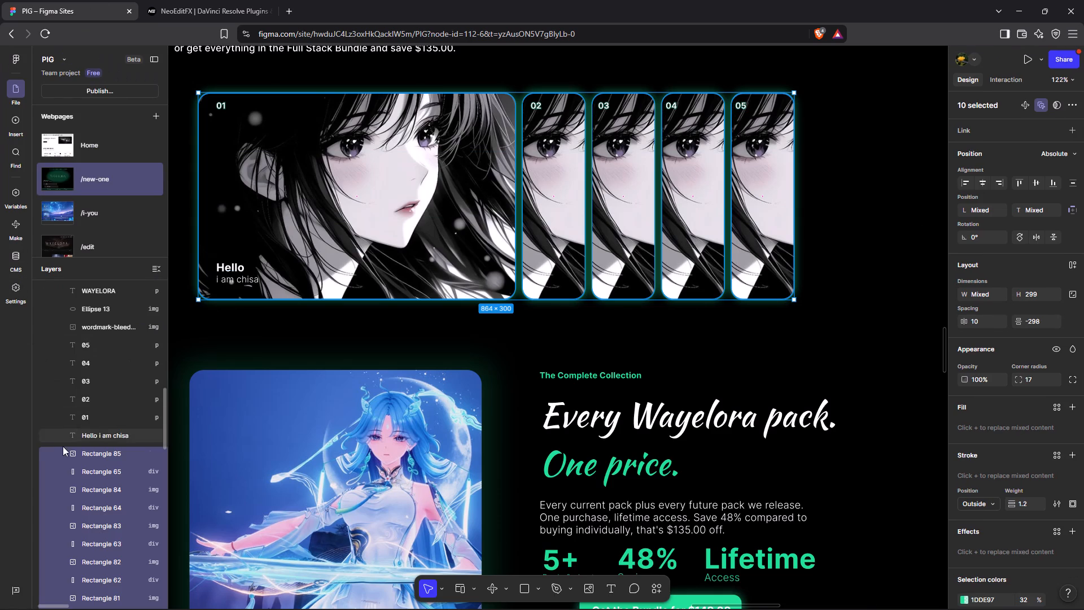
scroll(63, 446, "down", 3)
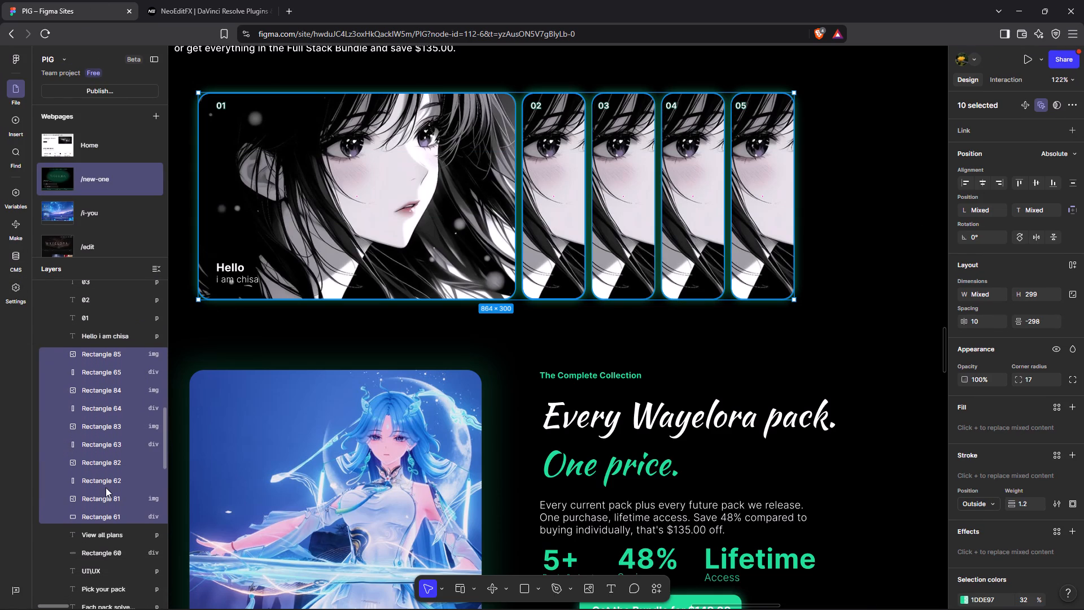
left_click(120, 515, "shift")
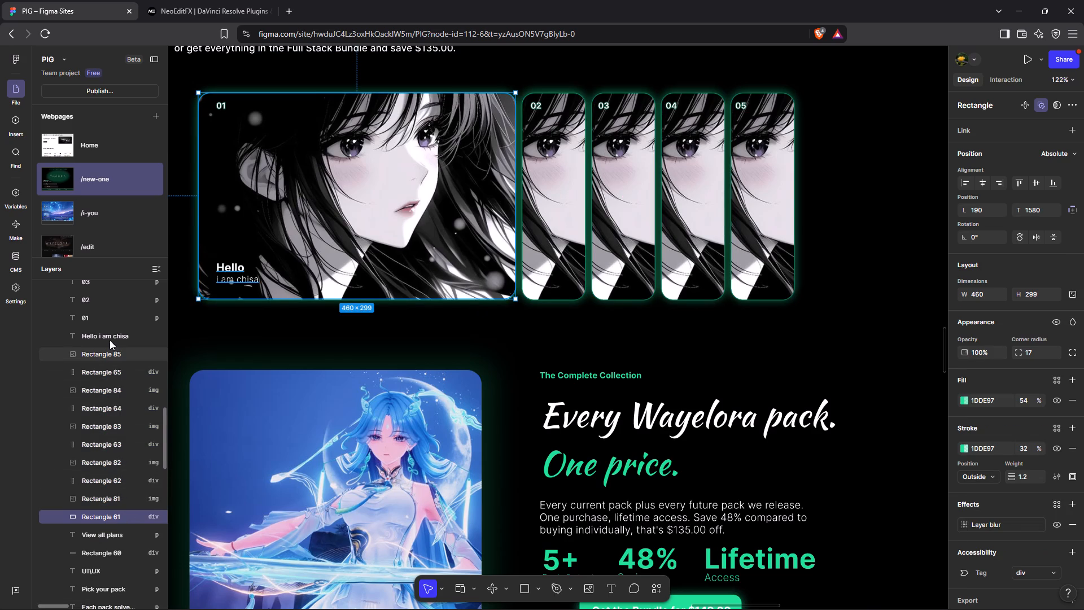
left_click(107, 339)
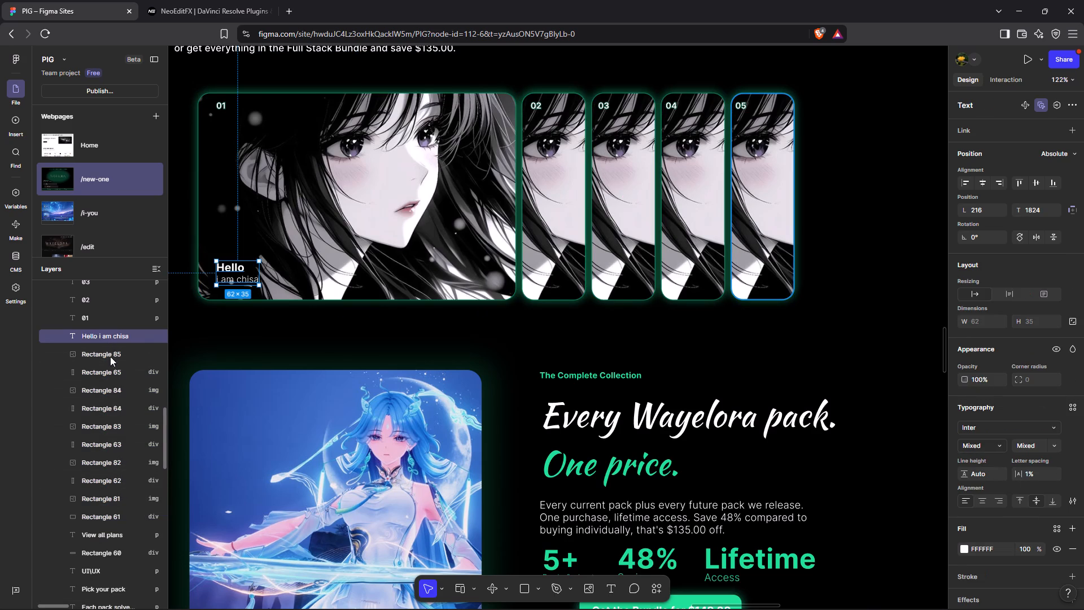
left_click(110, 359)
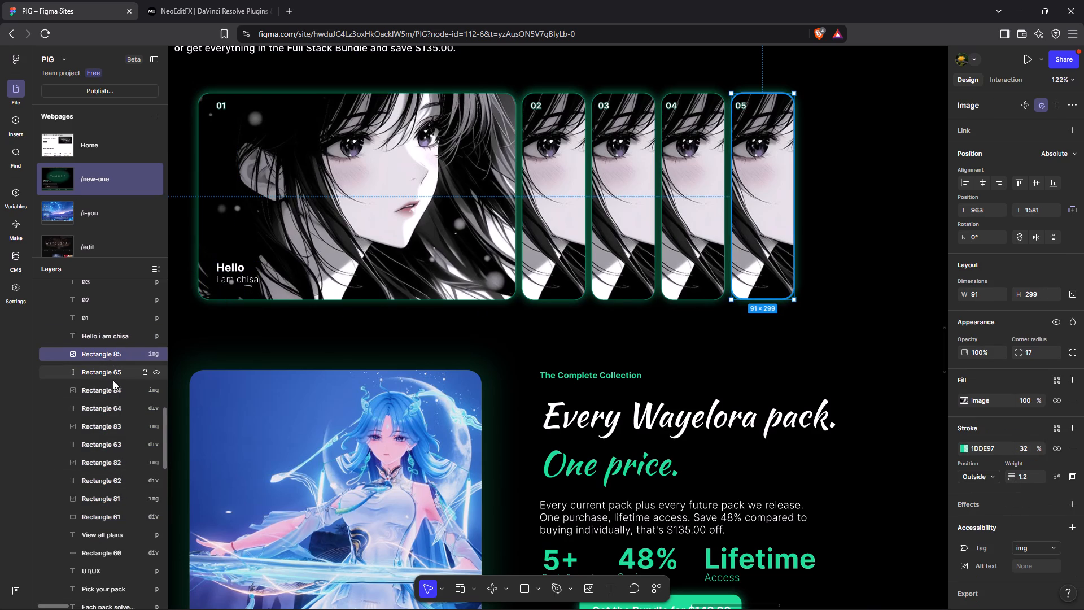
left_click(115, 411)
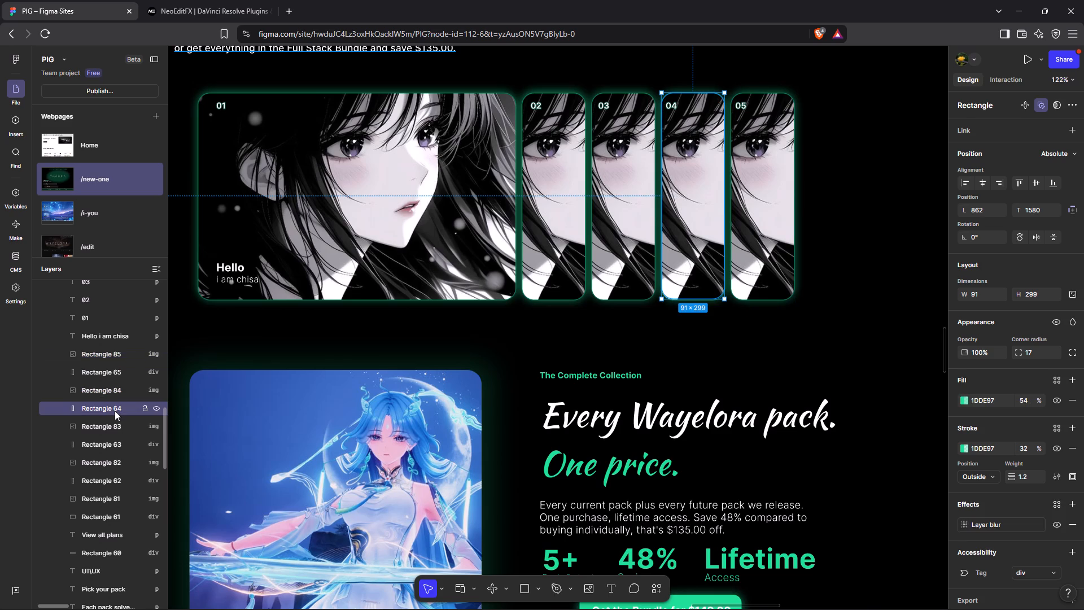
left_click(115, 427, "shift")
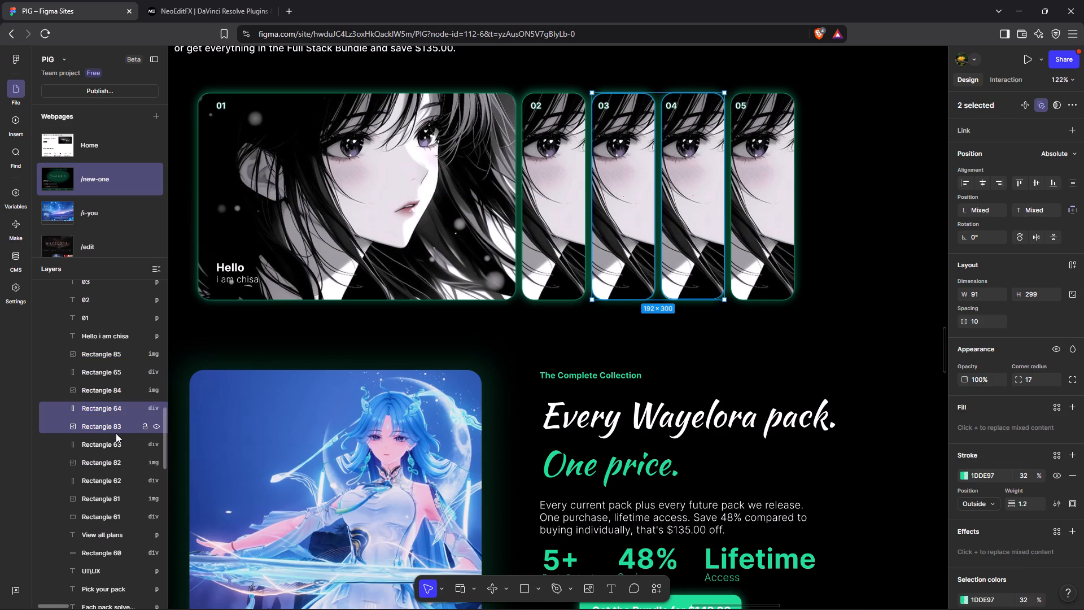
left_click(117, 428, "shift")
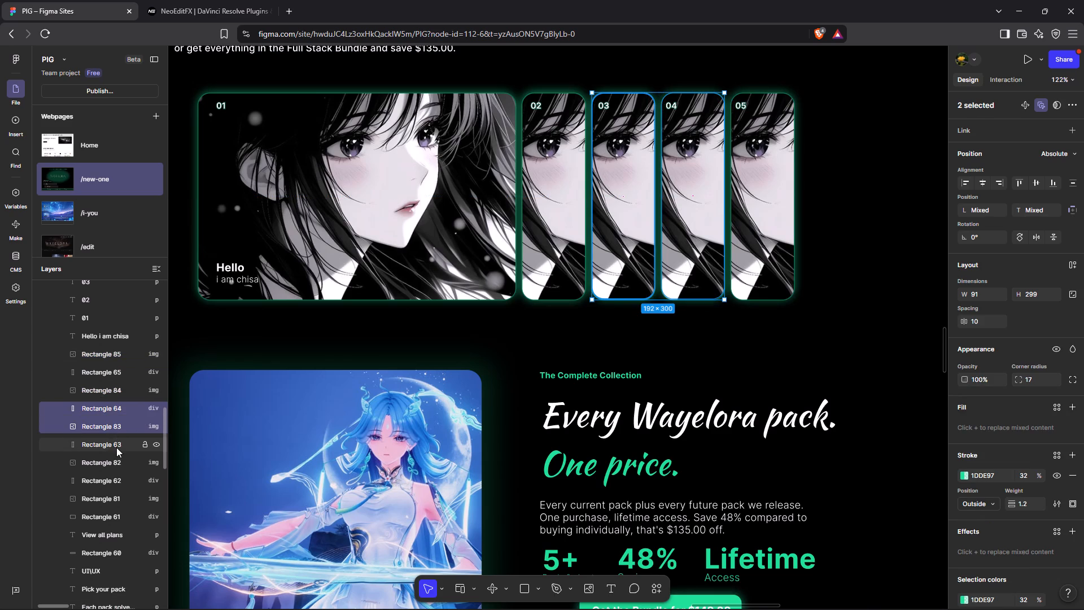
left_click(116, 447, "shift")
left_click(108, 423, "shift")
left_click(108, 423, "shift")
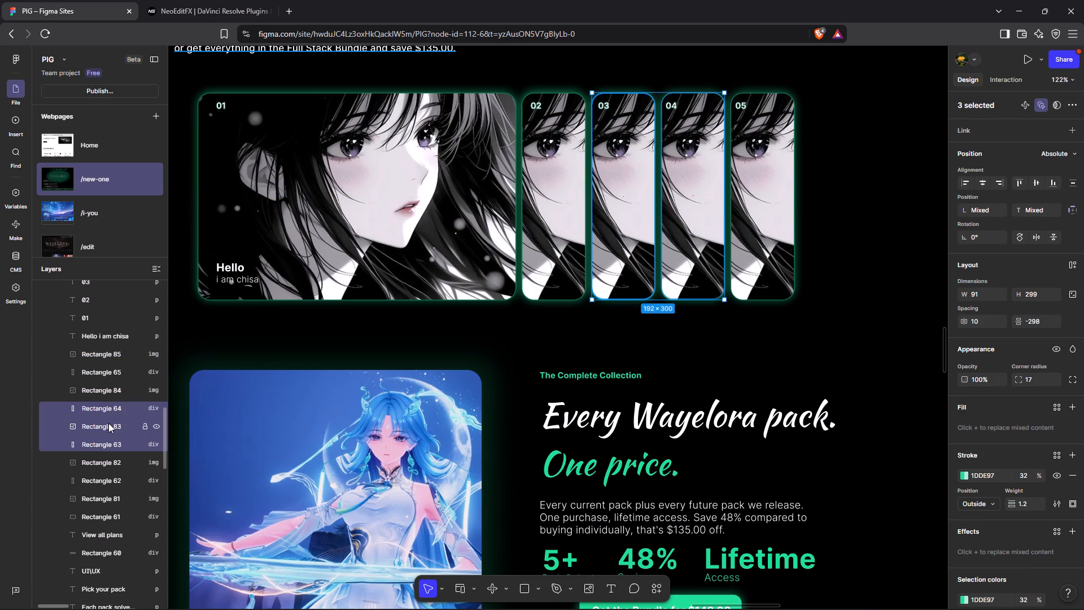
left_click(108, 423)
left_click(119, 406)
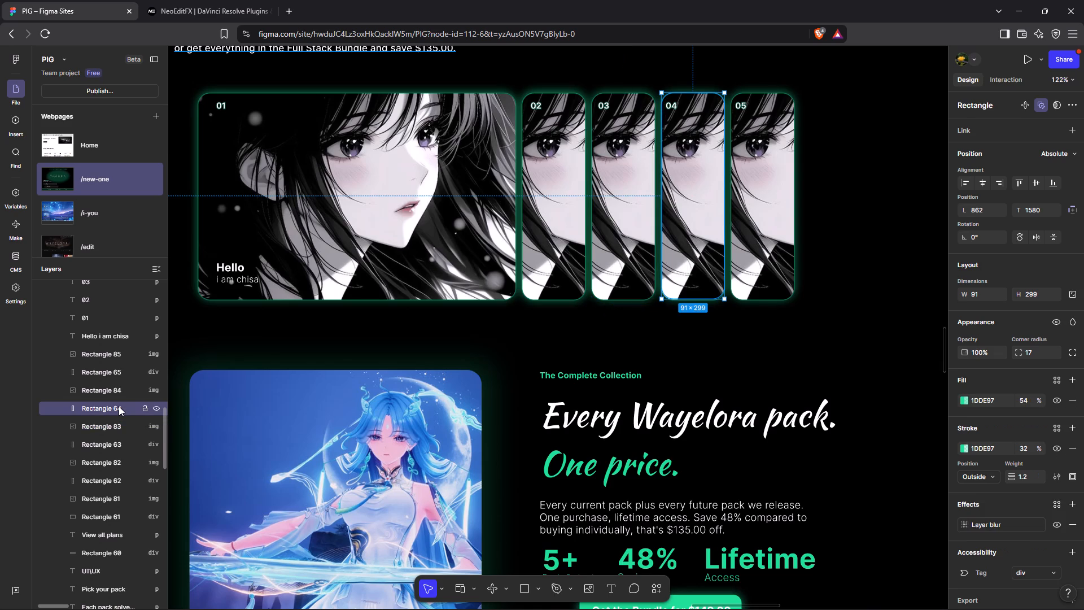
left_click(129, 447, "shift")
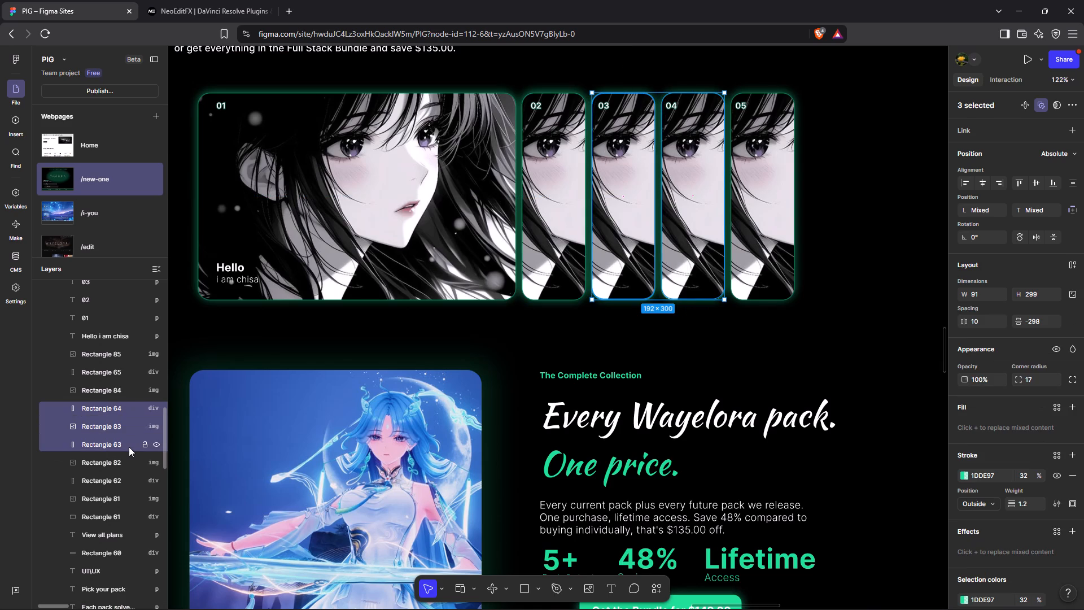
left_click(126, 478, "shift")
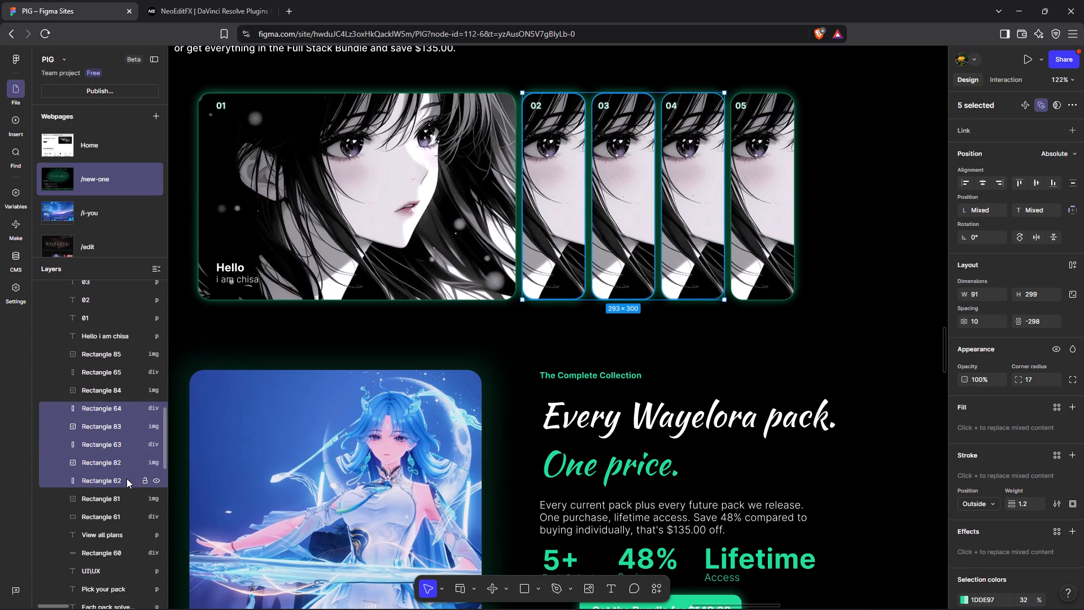
Set the opacity of the green 1DDE97 glow fills behind the five UI\UX cards, Rectangle 61 through Rectangle 65, to 22%.
left_click(119, 416)
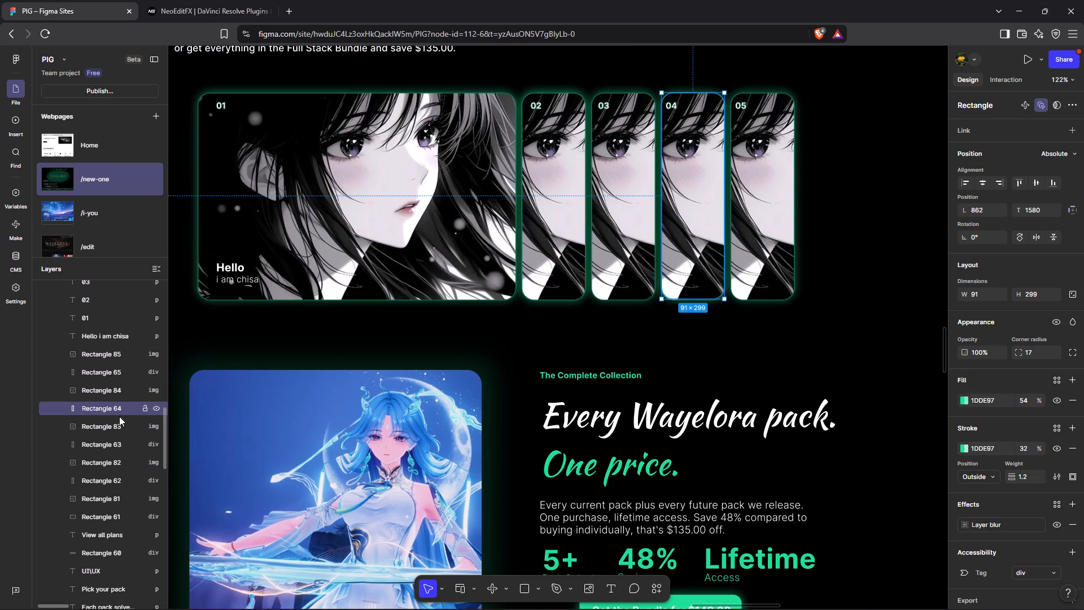
left_click(124, 443, "ctrl")
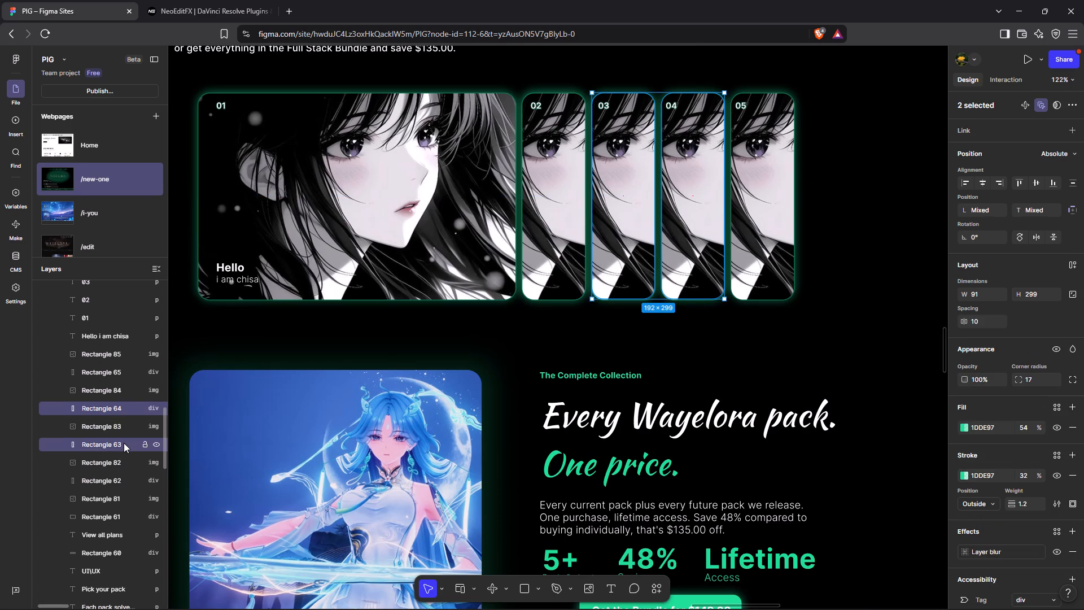
left_click(123, 474, "ctrl")
left_click(123, 474, "ctrl")
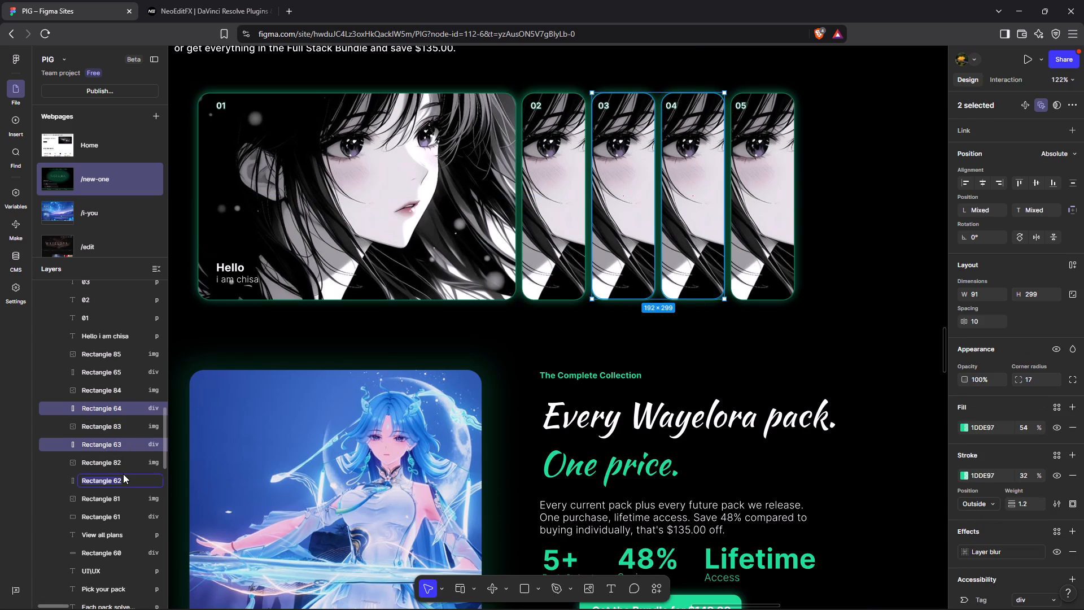
left_click(123, 474, "ctrl")
left_click(68, 478, "ctrl")
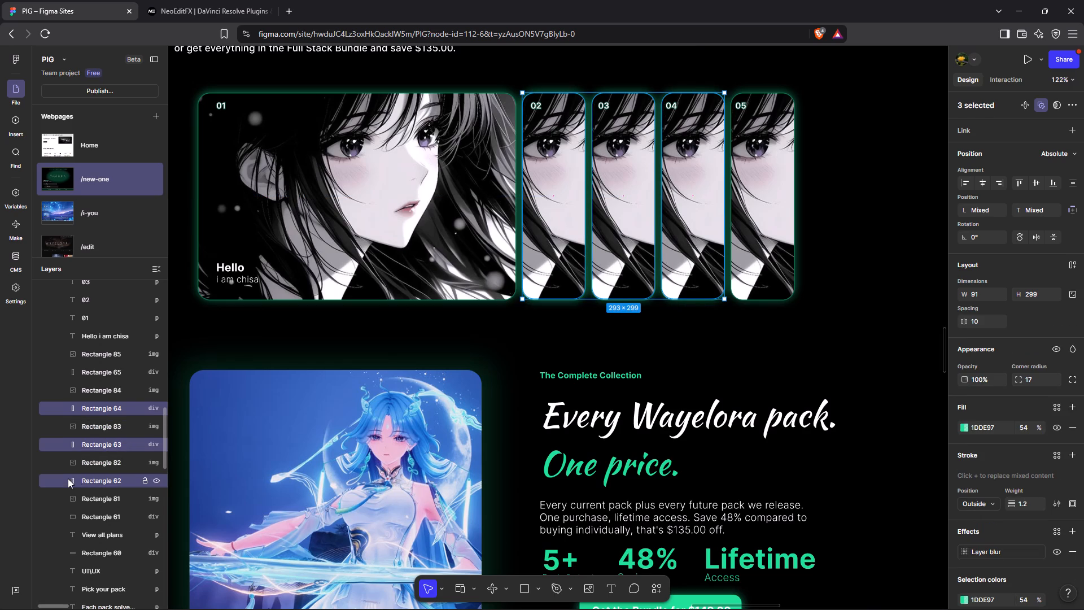
left_click(105, 515, "ctrl")
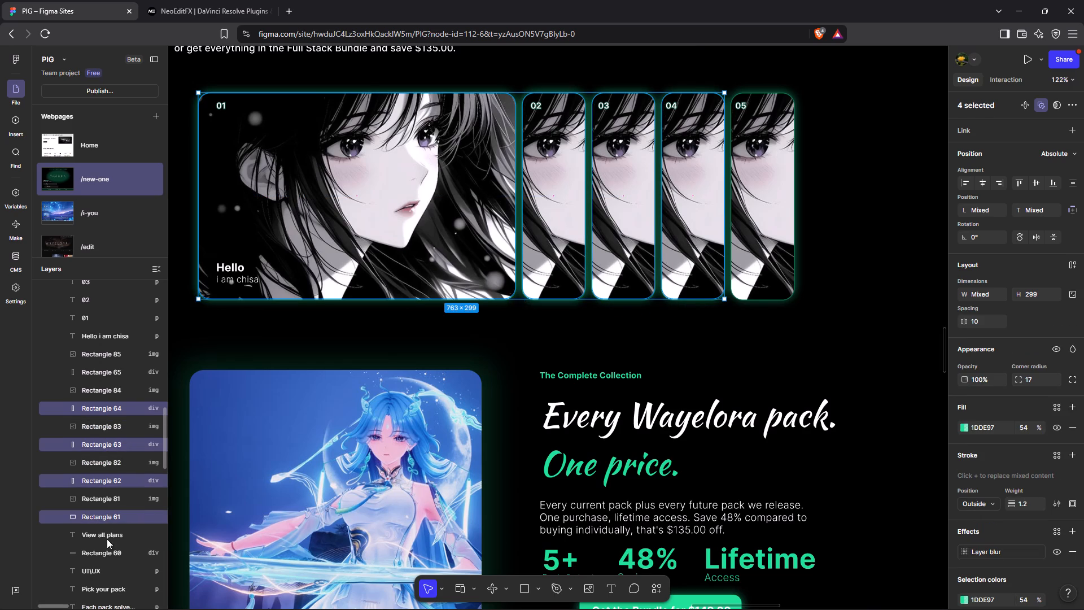
left_click(110, 550, "ctrl")
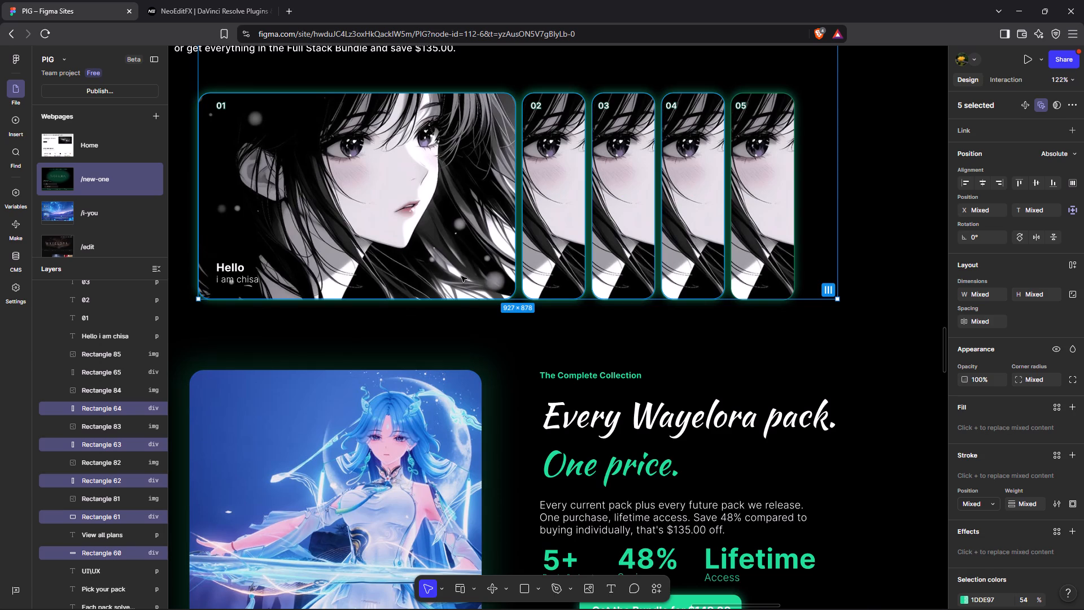
left_click(111, 375, "ctrl")
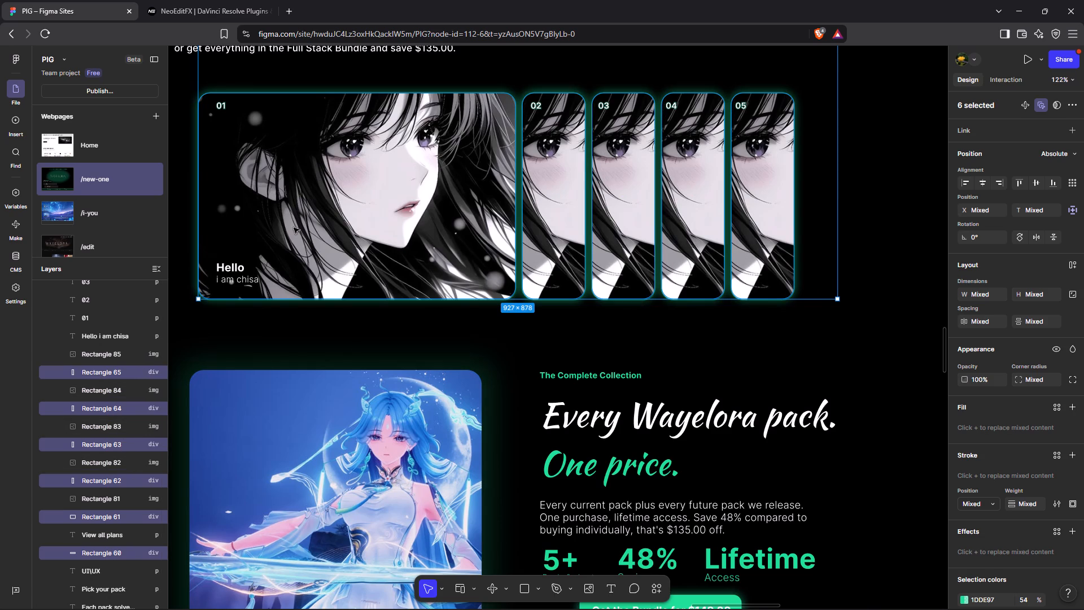
left_click(556, 200)
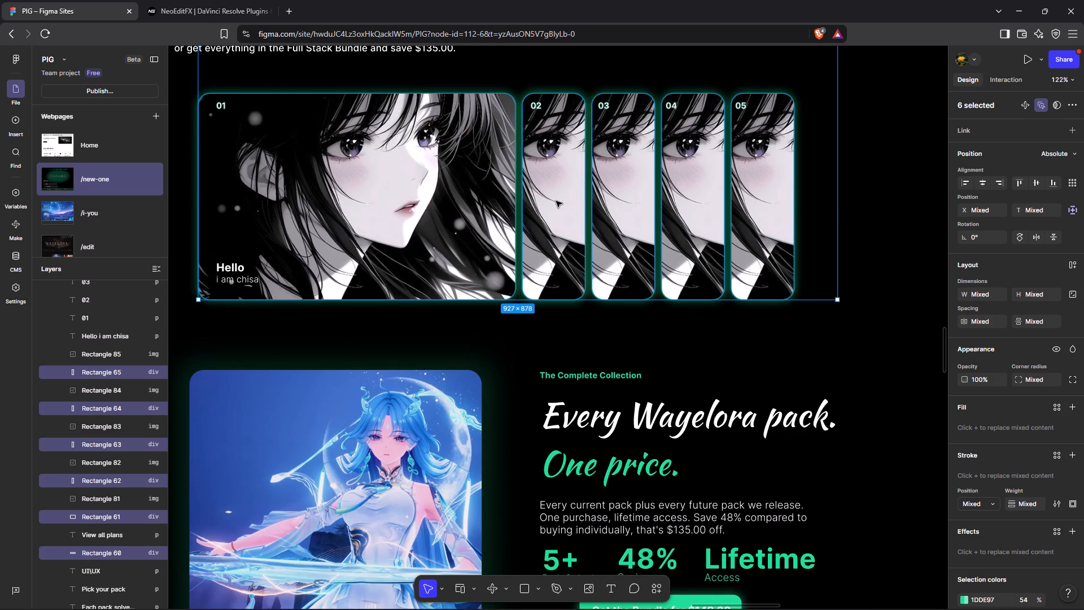
scroll(1023, 409, "down", 1)
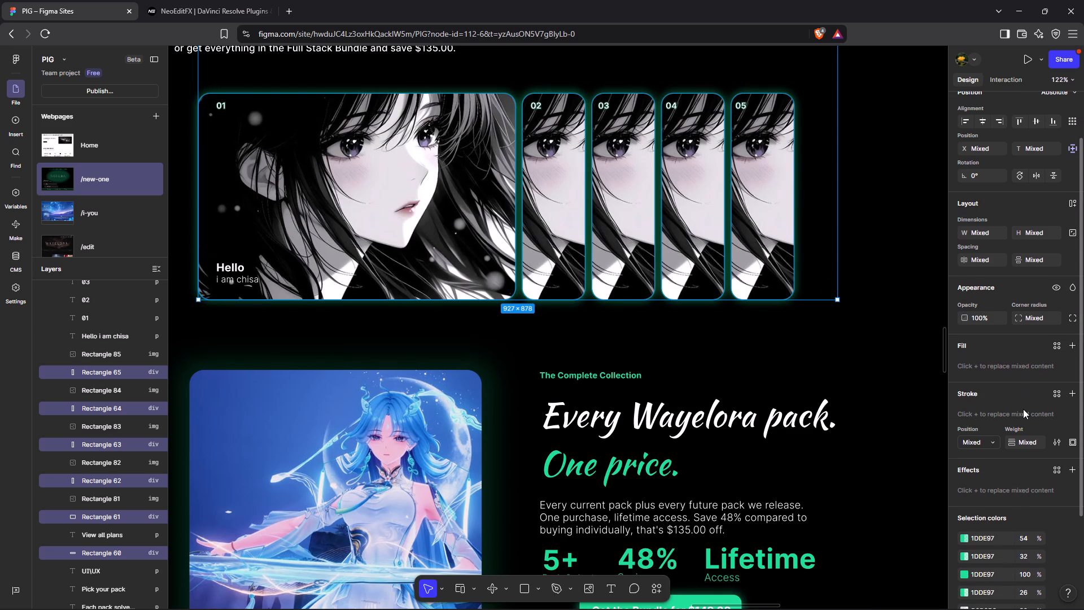
scroll(1003, 526, "down", 2)
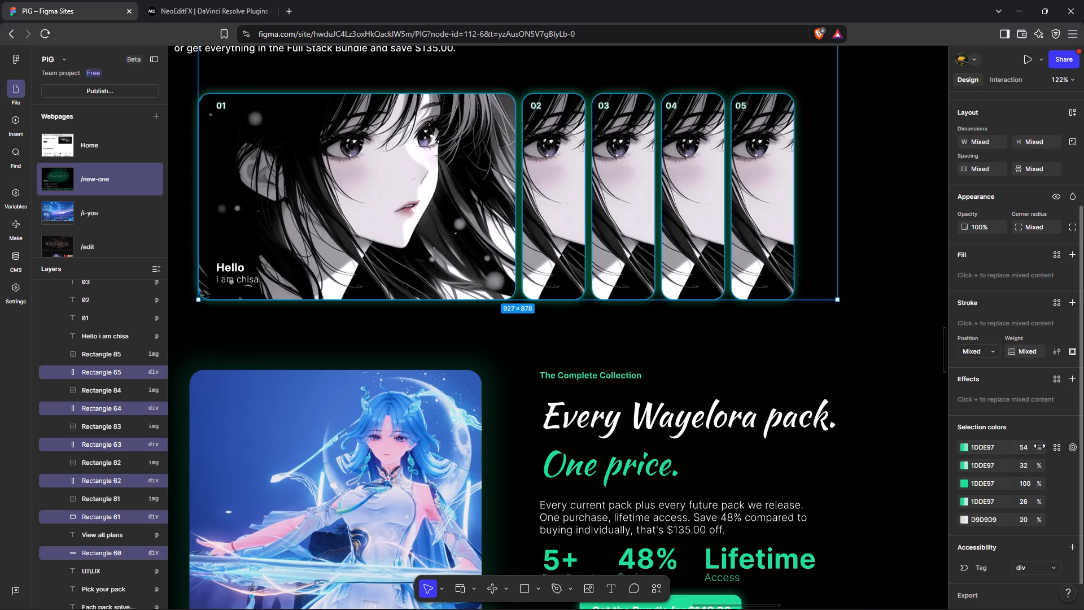
left_click_drag(1039, 446, 497, 328)
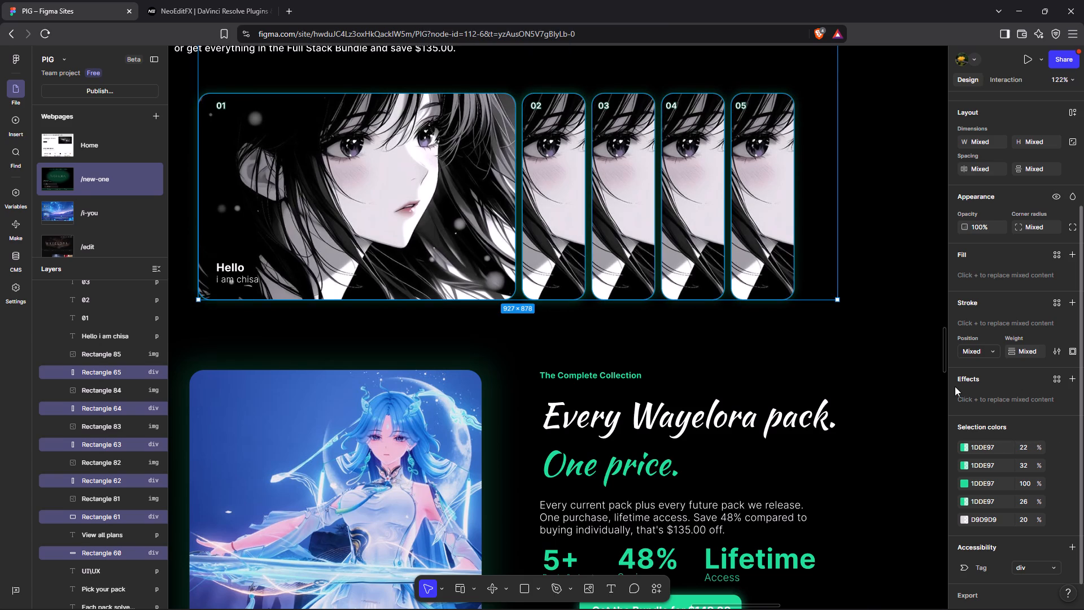
double_click(903, 356)
scroll(903, 356, "up", 4)
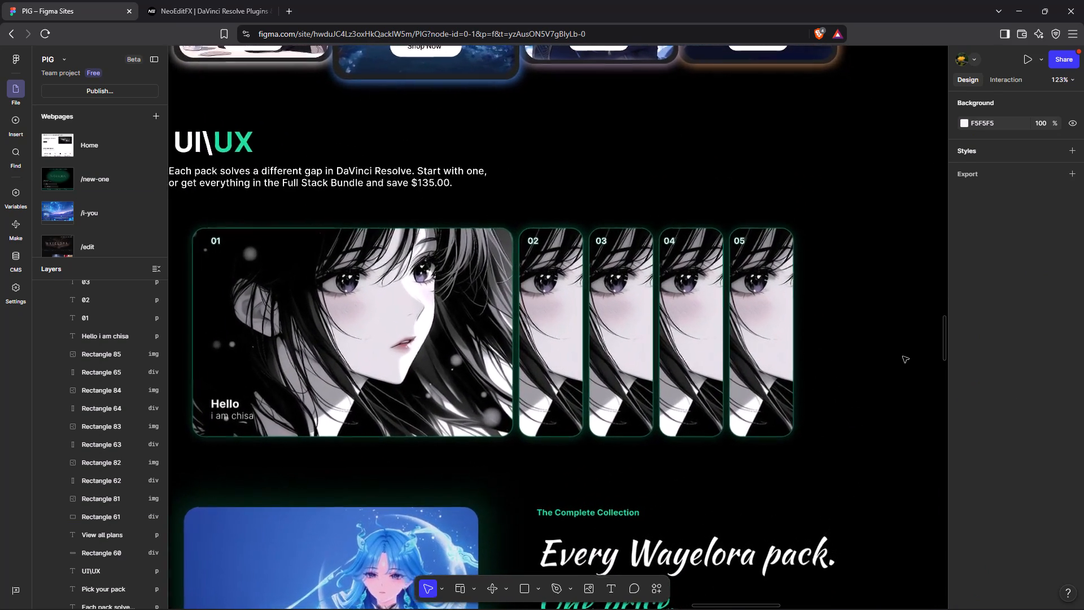
scroll(903, 356, "left", 3)
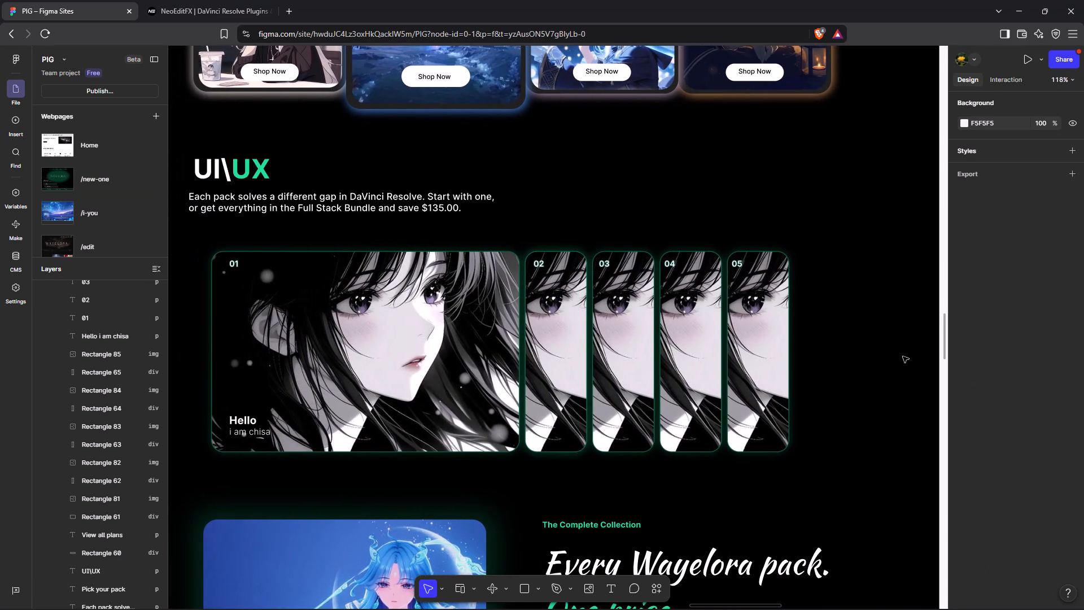
Remove the green 1DDE97 outline stroke from all five UI\UX card images.
left_click(156, 60)
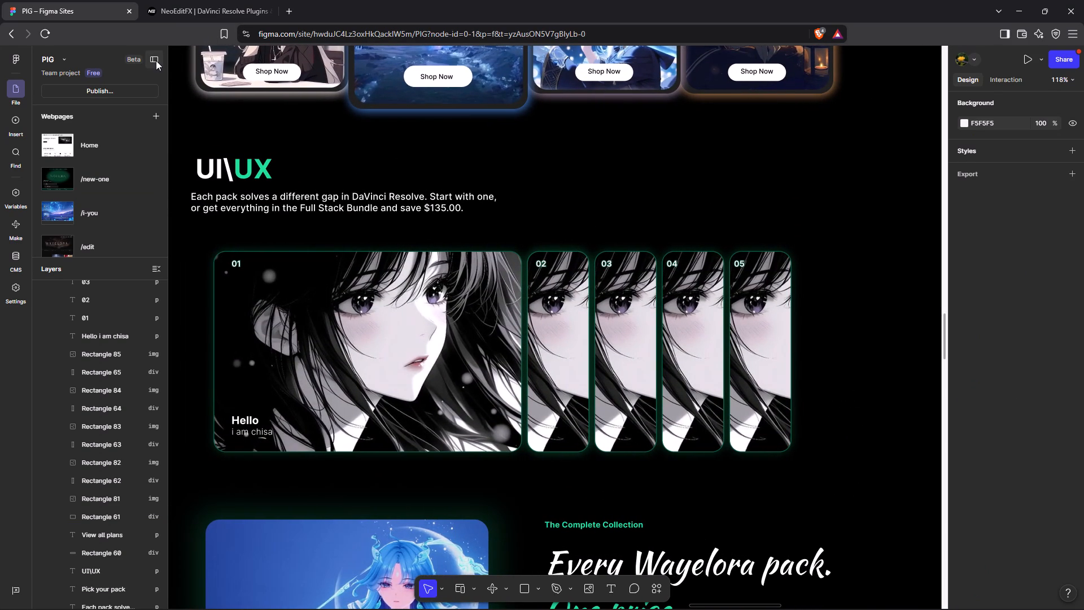
left_click(23, 274)
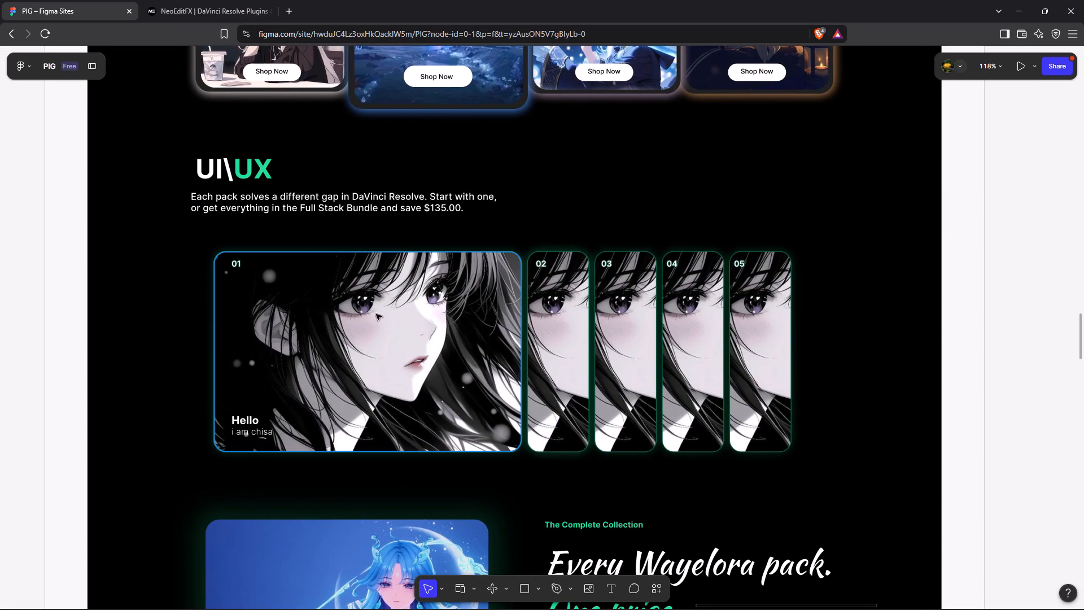
left_click(445, 341)
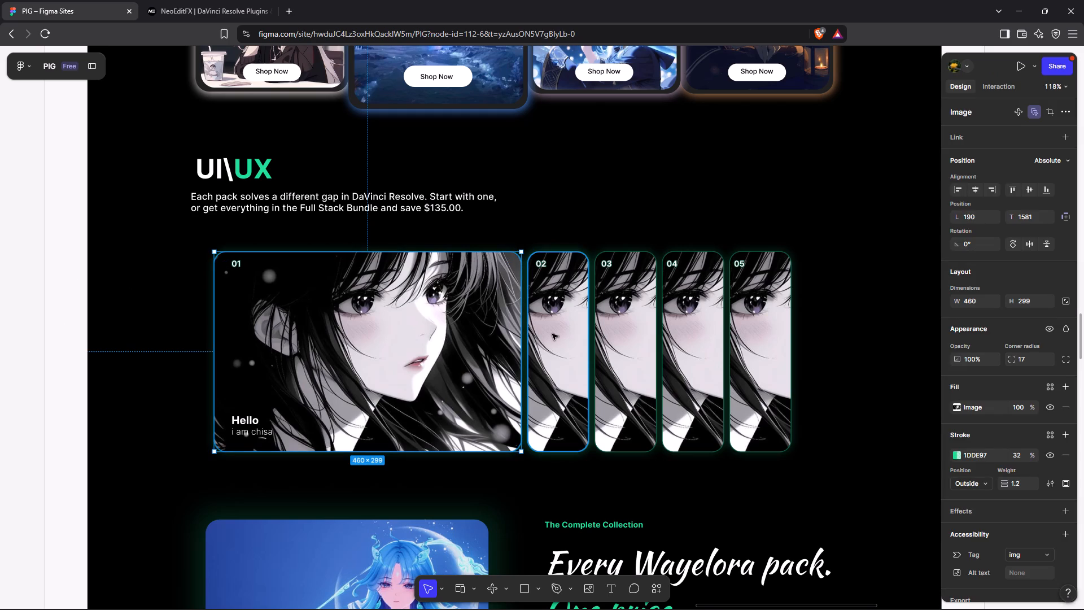
left_click(552, 334, "shift")
left_click(637, 333, "shift")
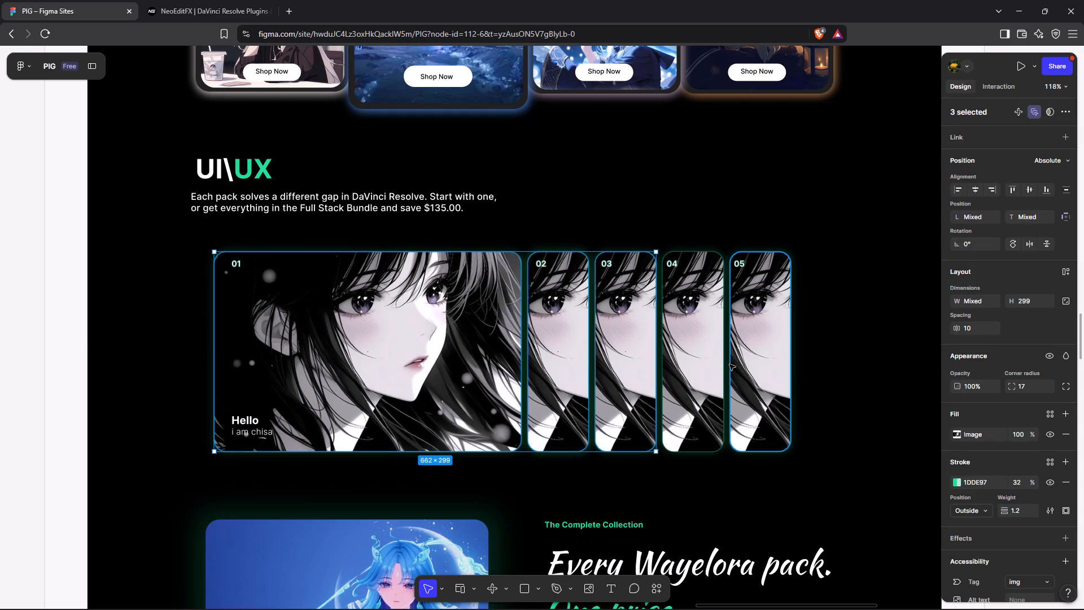
left_click(729, 364, "shift")
left_click(700, 361, "shift")
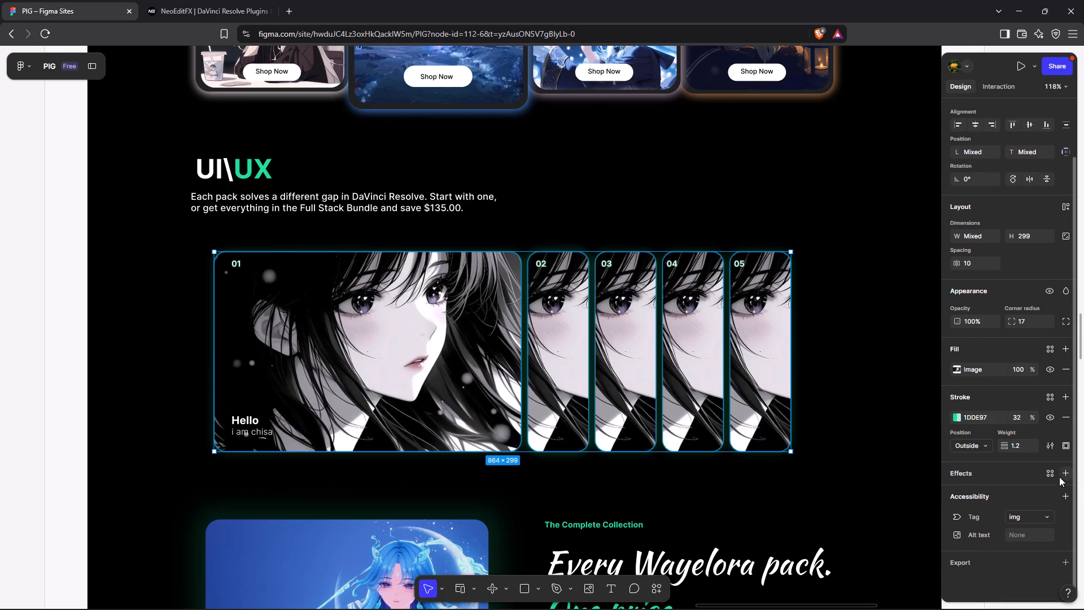
left_click(1064, 417)
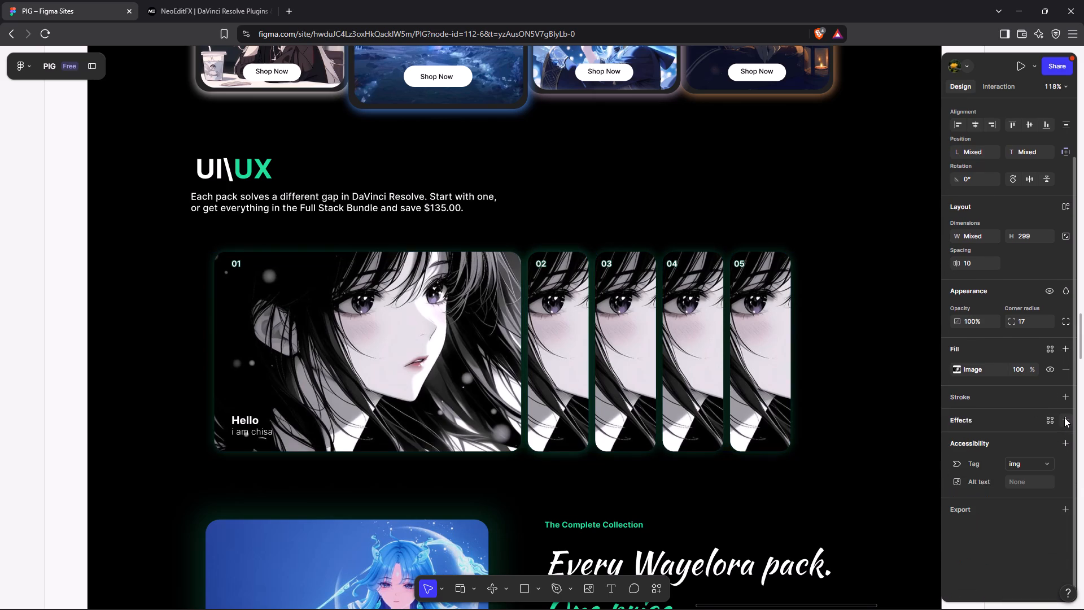
left_click(897, 358)
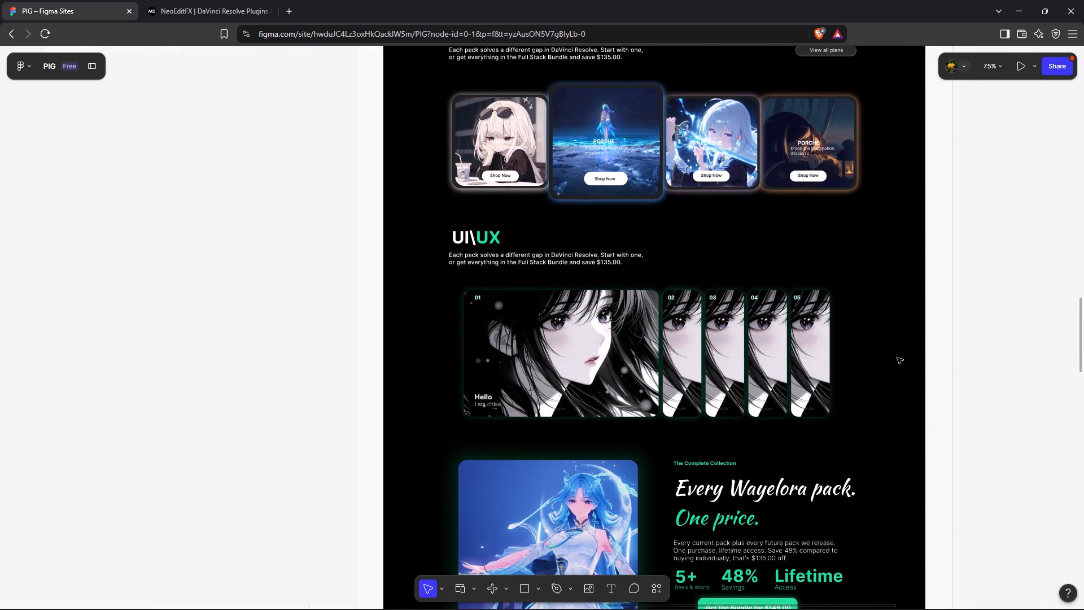
Undo the removal of the green 1DDE97 outline stroke from the five UI\UX card images.
scroll(897, 358, "left", 3)
scroll(897, 358, "up", 1)
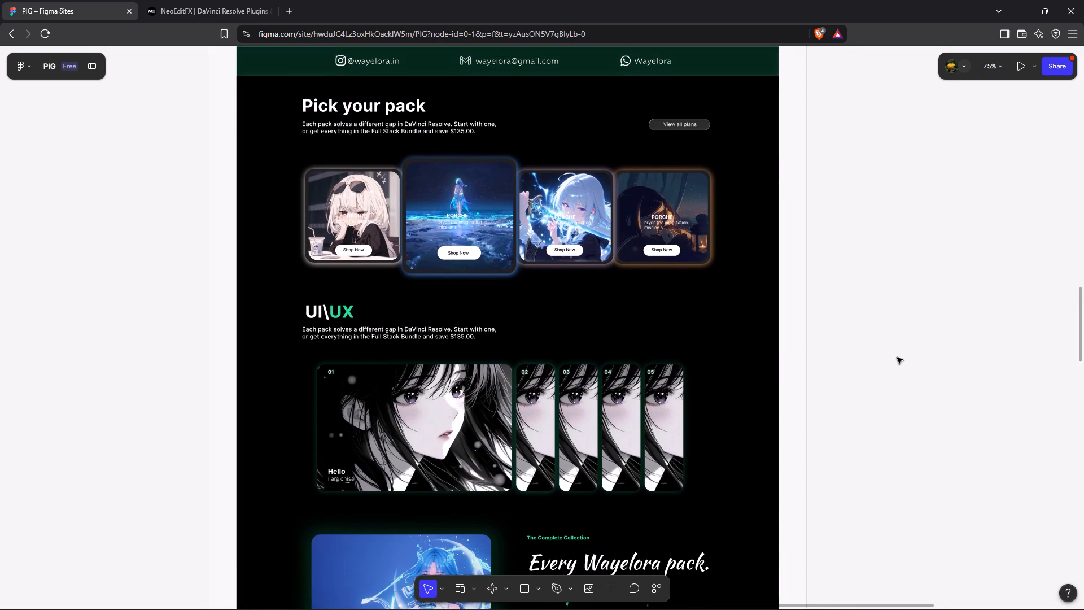
scroll(897, 358, "up", 1)
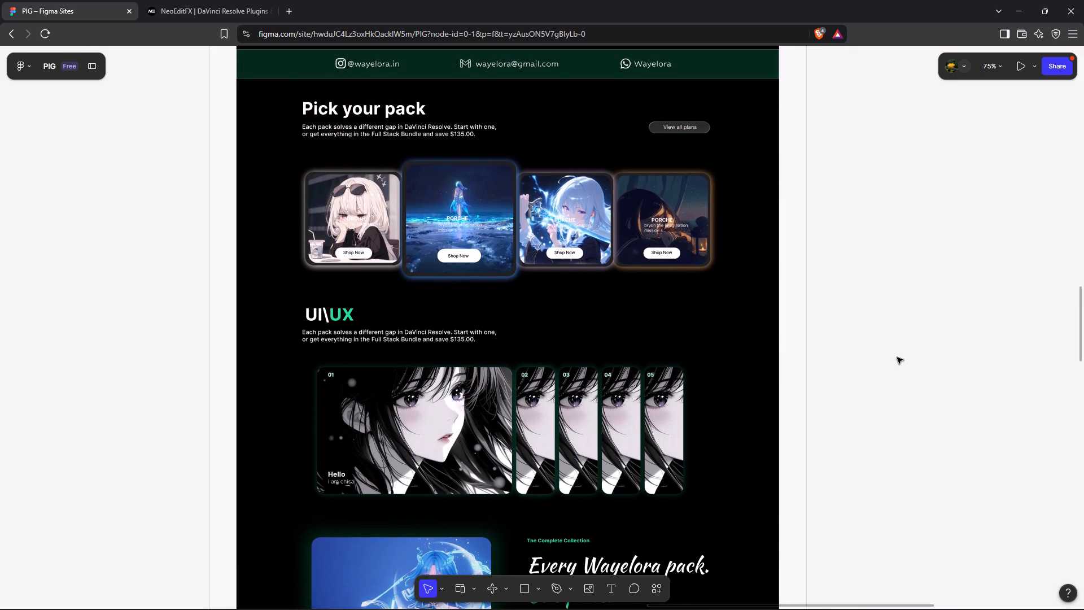
key("ctrl+z")
key("ctrl+z")
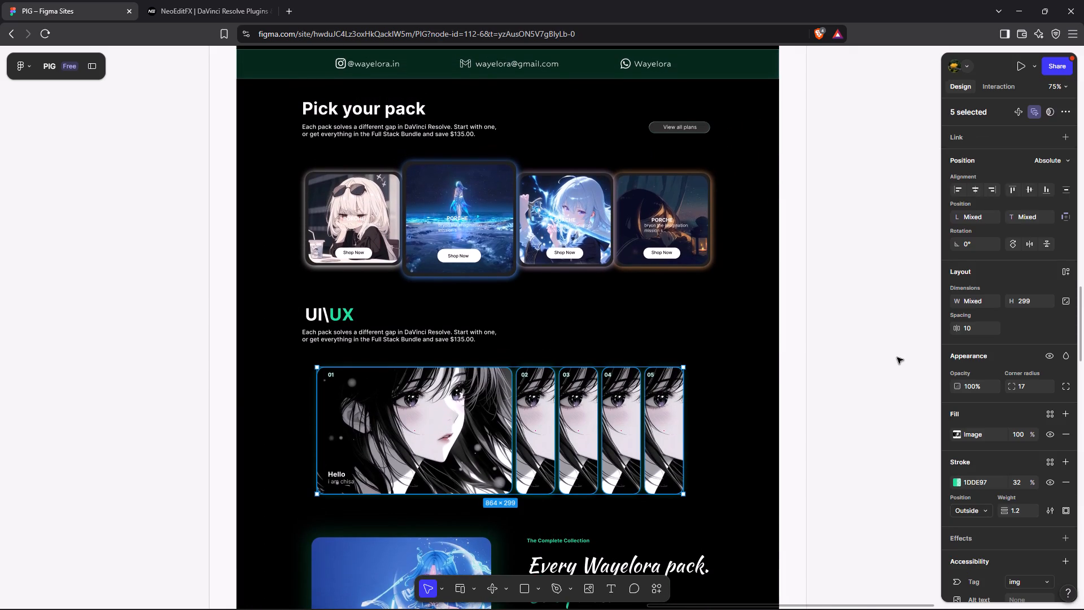
left_click(870, 347)
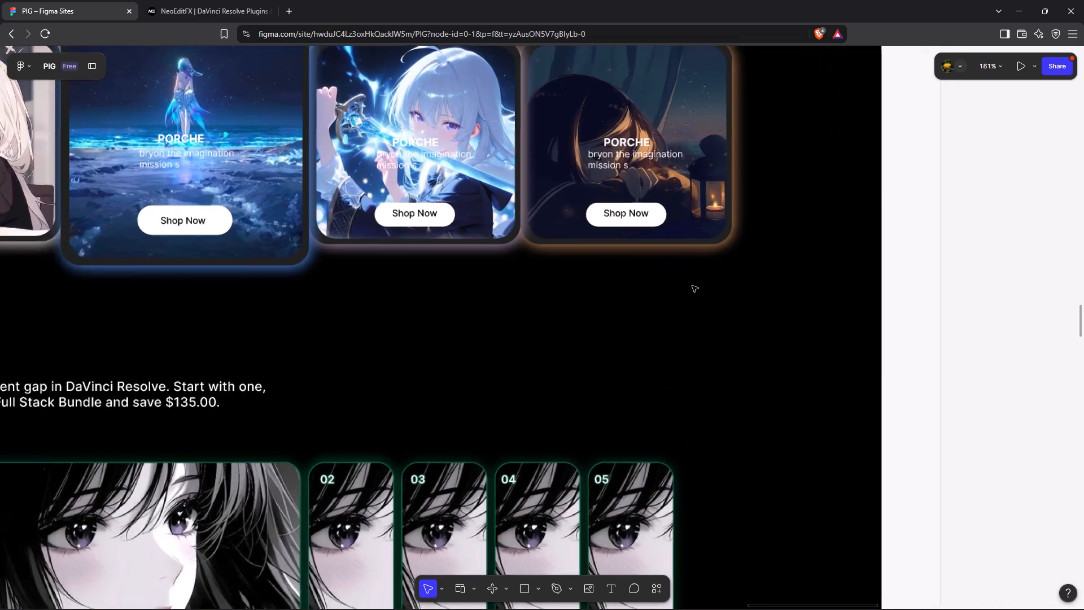
Recolour the backing rectangles behind the four Pick your pack cards to green 1DDE97 at 34% fill opacity.
scroll(696, 286, "up", 2)
scroll(696, 286, "right", 2)
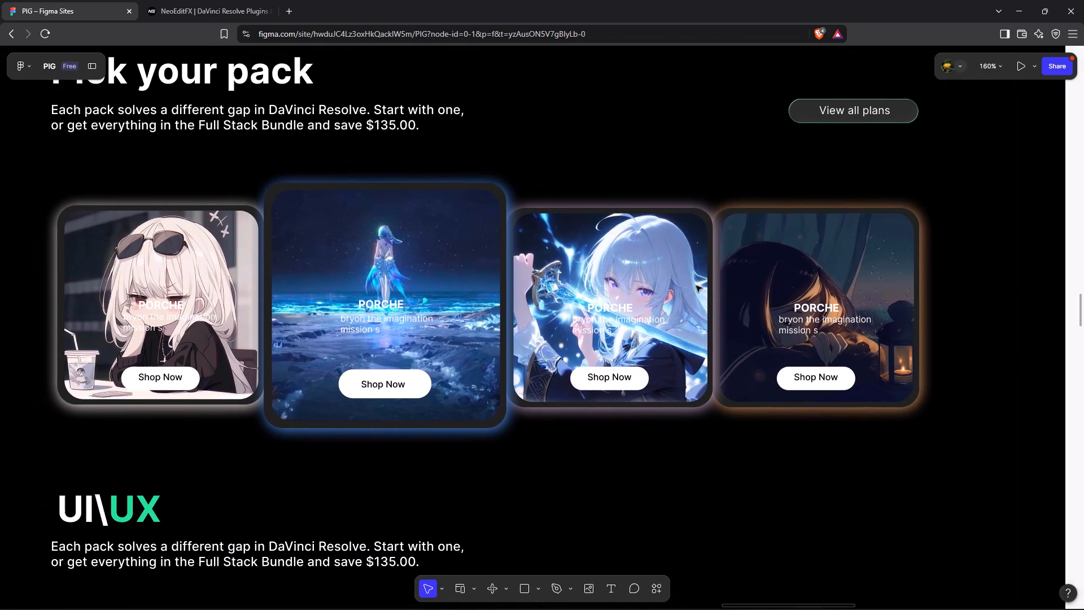
scroll(696, 286, "right", 1)
left_click(240, 428)
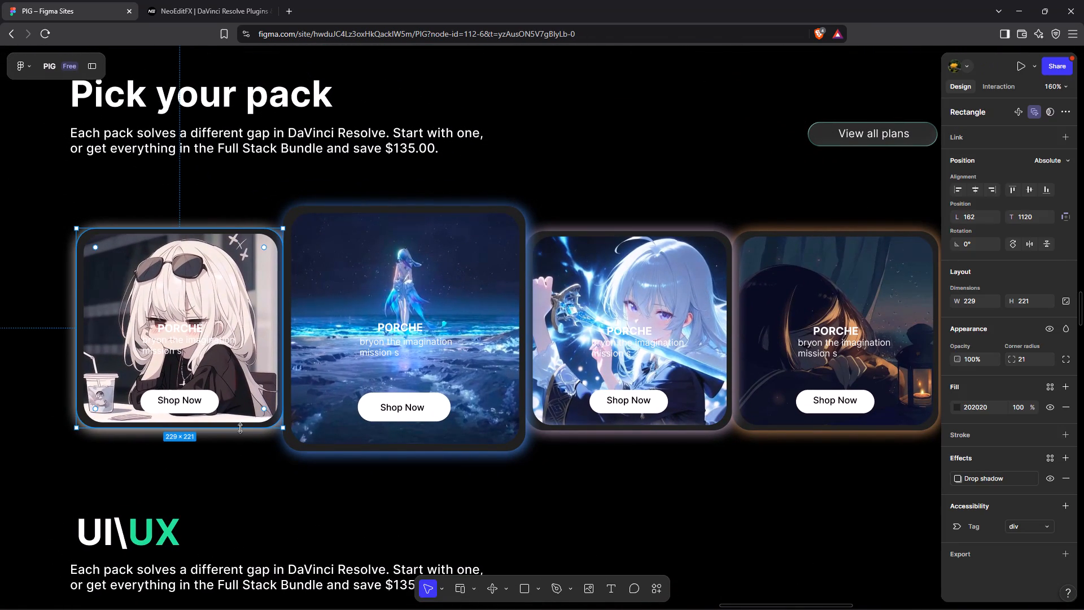
left_click(340, 448, "shift")
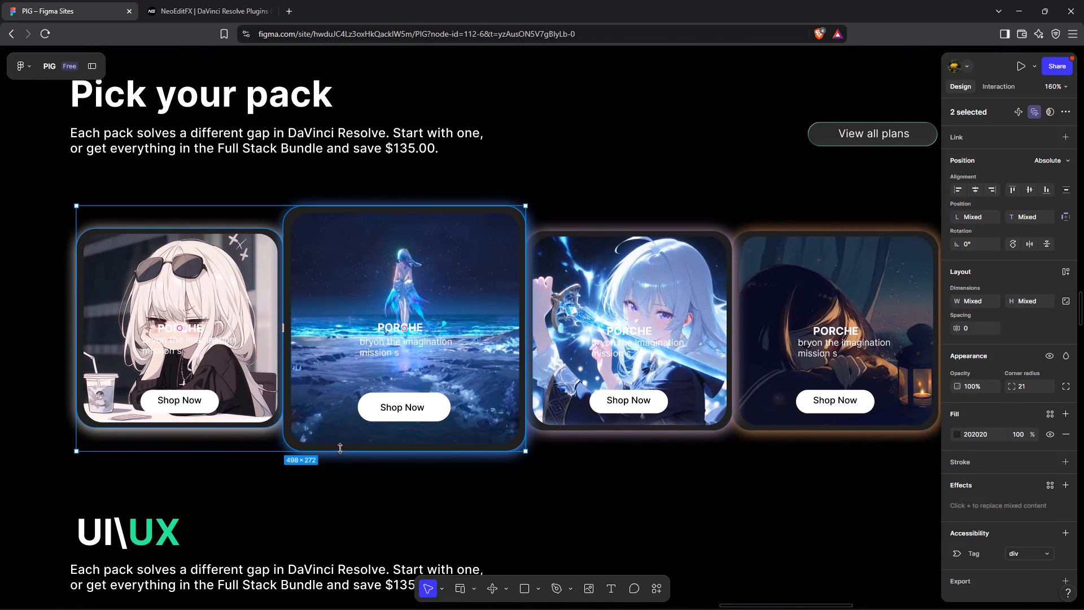
left_click(604, 430, "shift")
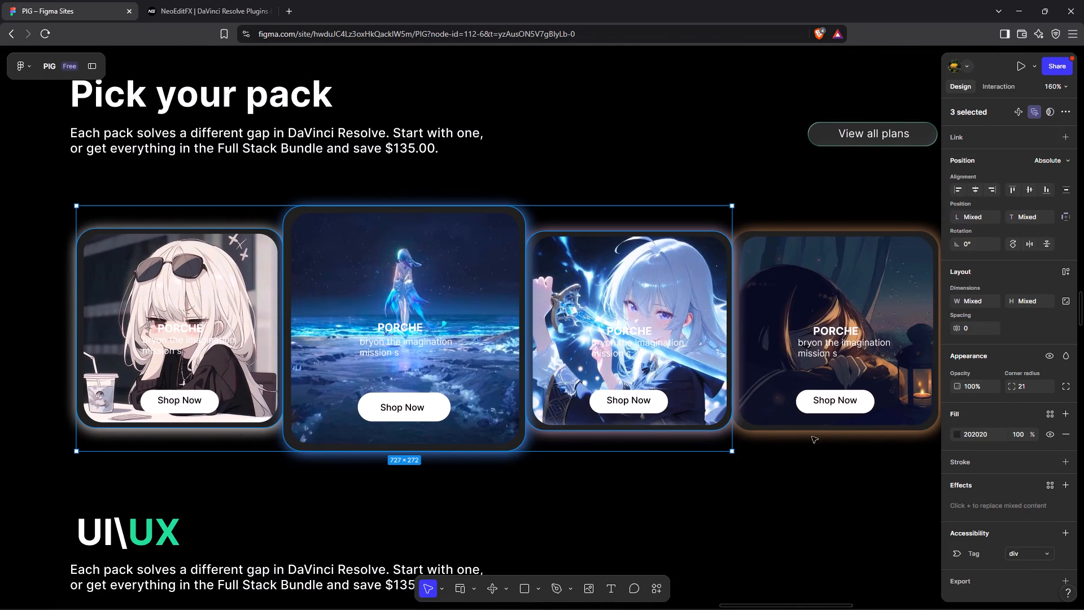
left_click(816, 429, "shift")
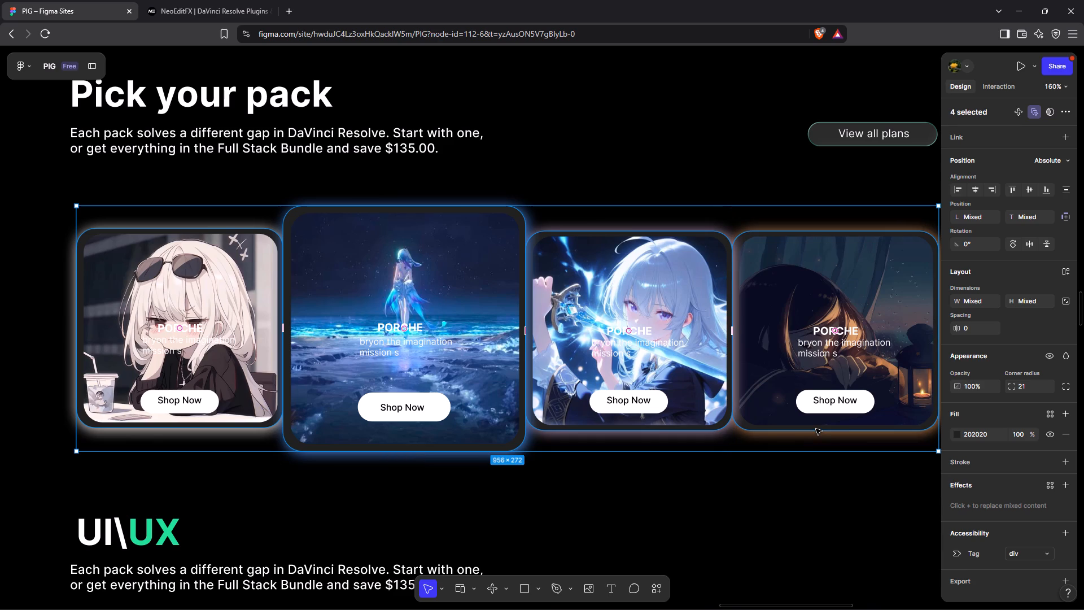
left_click(957, 434)
left_click(914, 557)
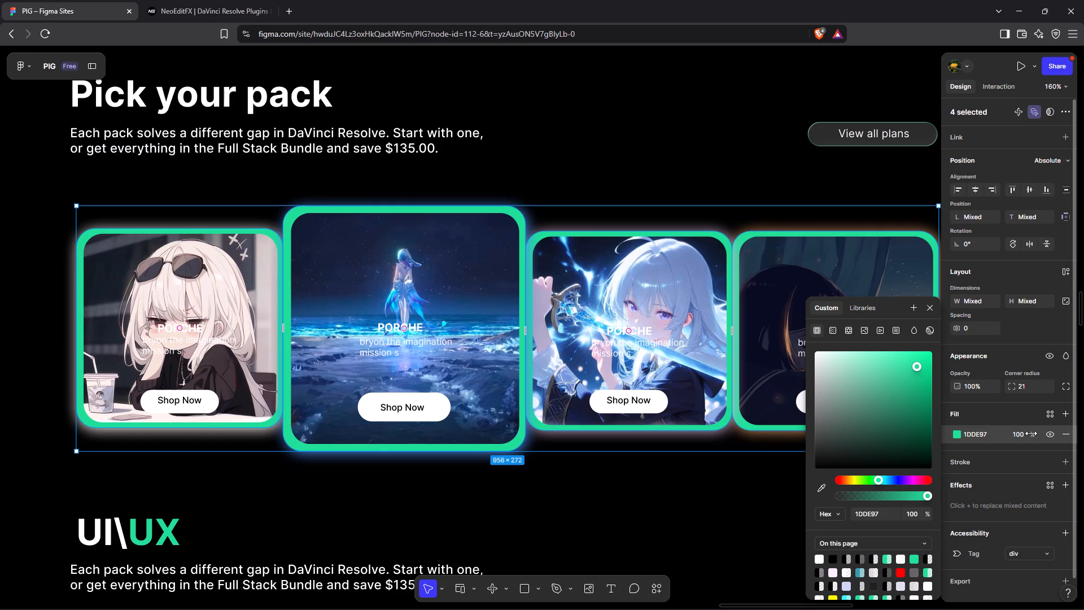
left_click_drag(1031, 433, 448, 323)
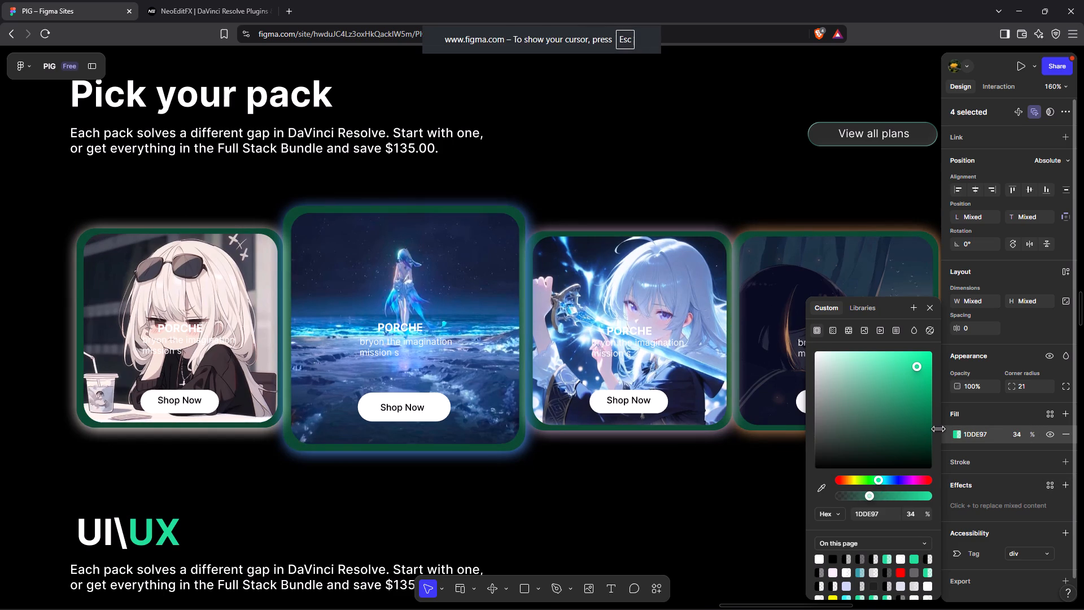
left_click_drag(448, 323, 439, 326)
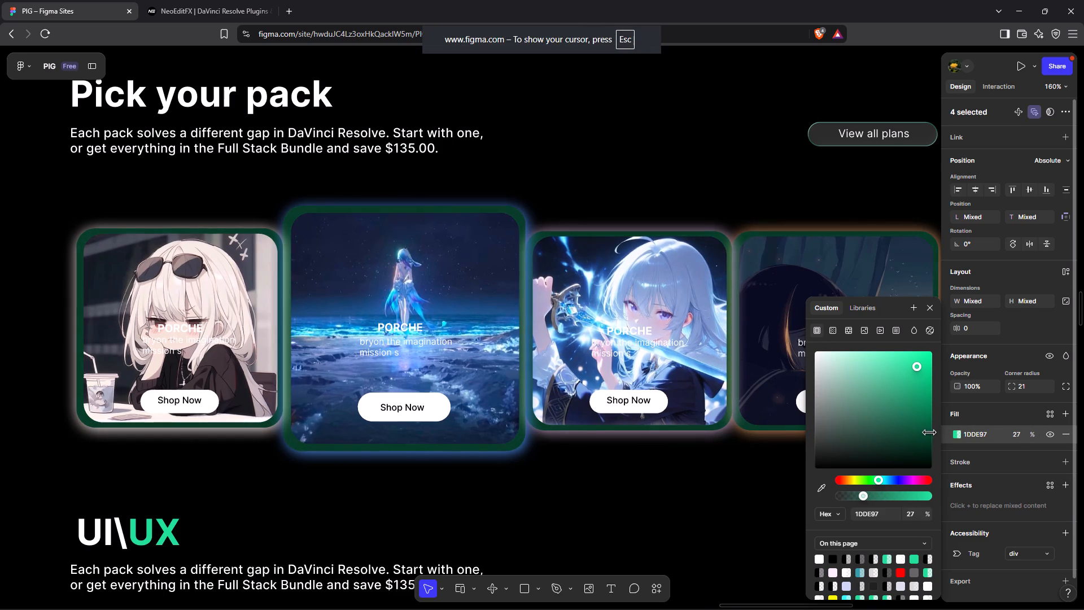
left_click_drag(439, 326, 449, 326)
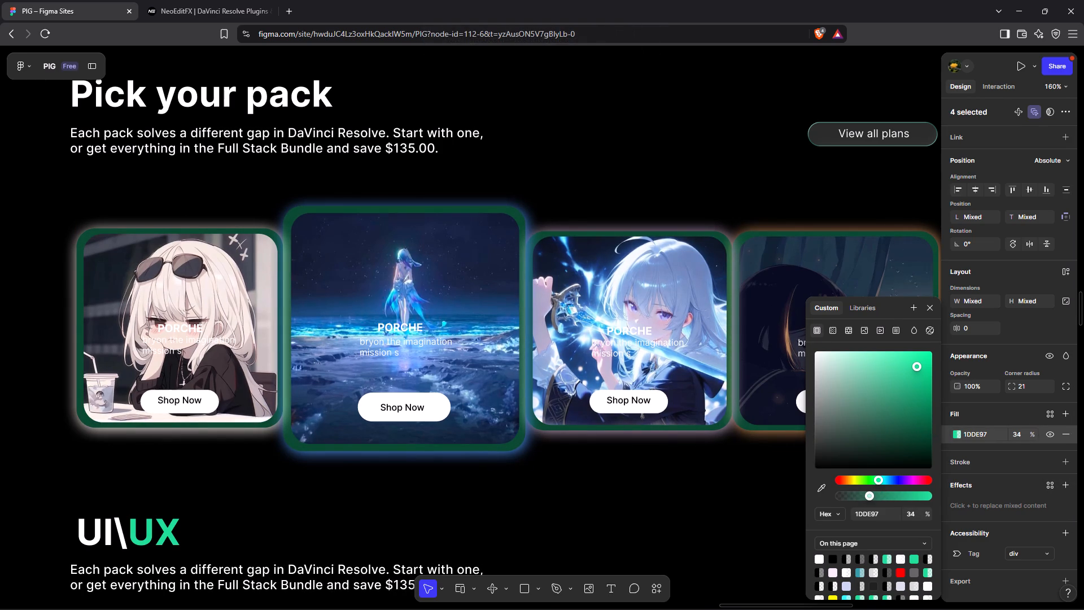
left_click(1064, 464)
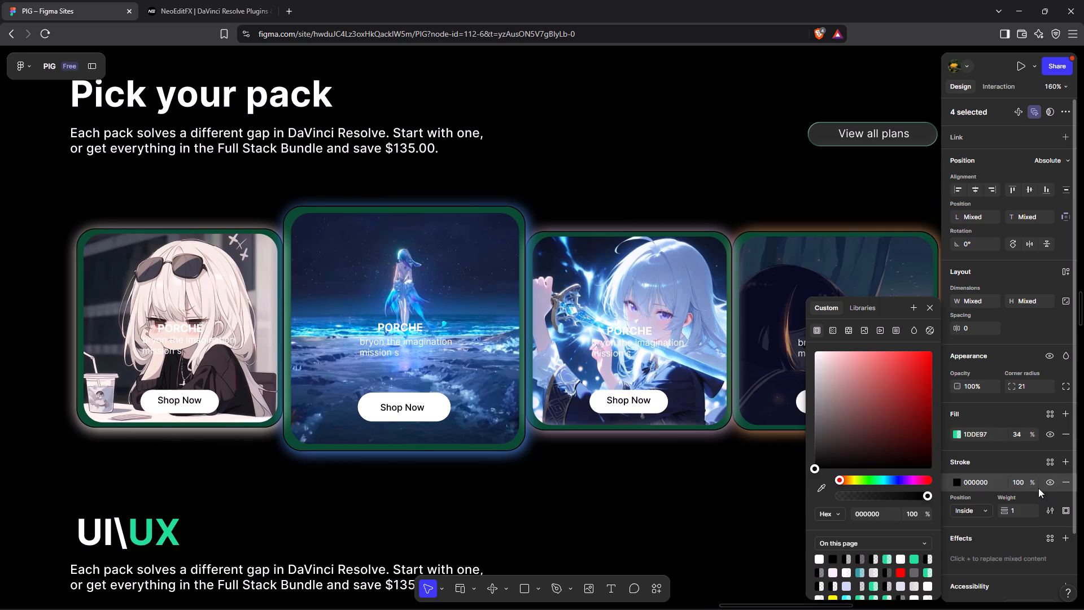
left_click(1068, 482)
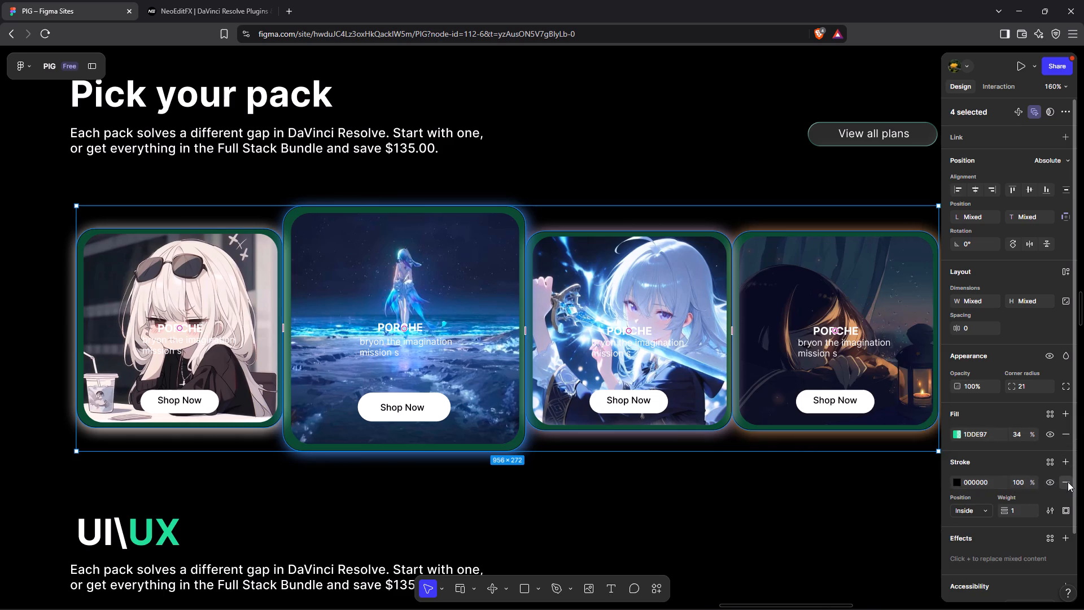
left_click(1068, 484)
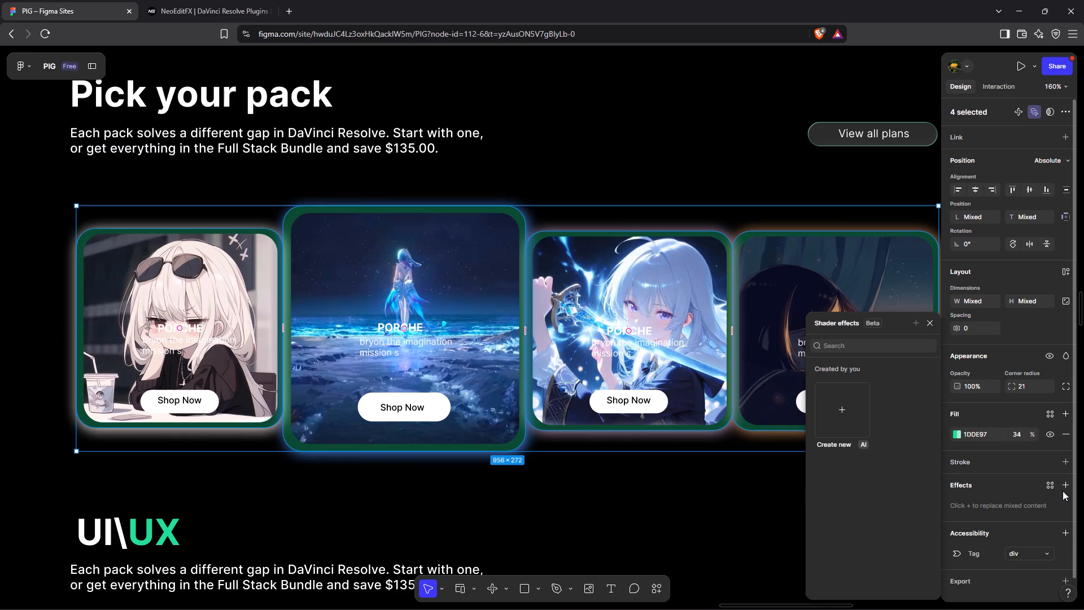
Replace the mixed effects on the four Pick your pack backing rectangles with a uniform layer blur of 14.7.
left_click(1064, 488)
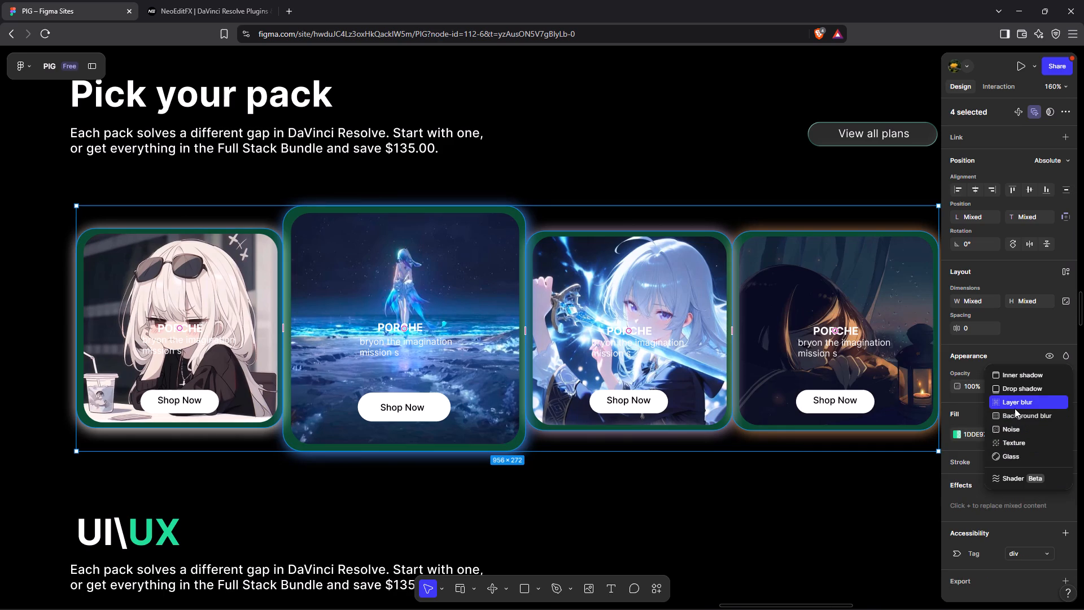
left_click(1015, 408)
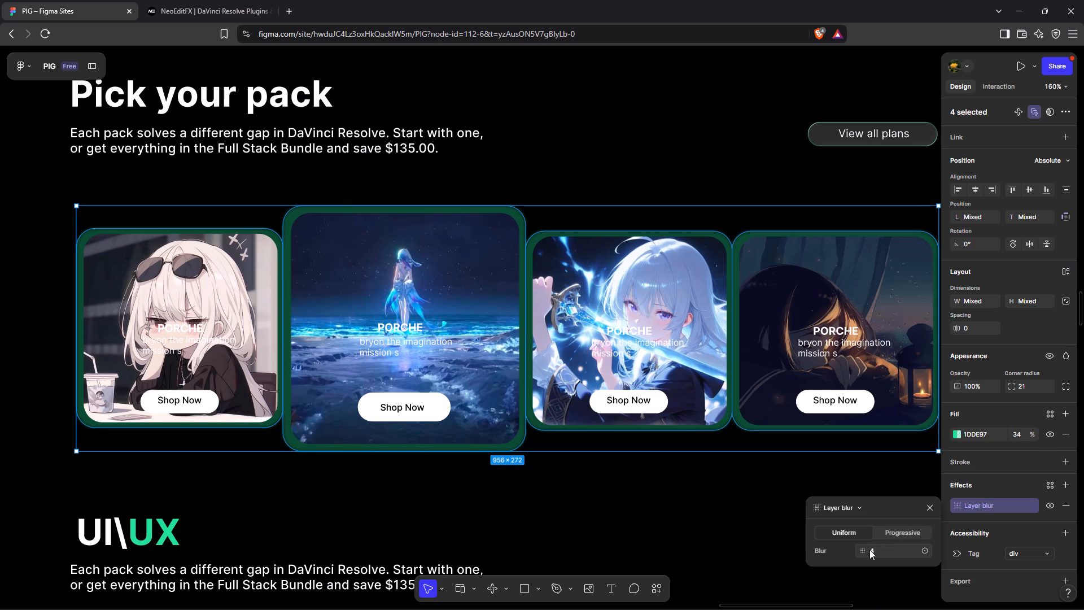
left_click_drag(862, 550, 650, 301)
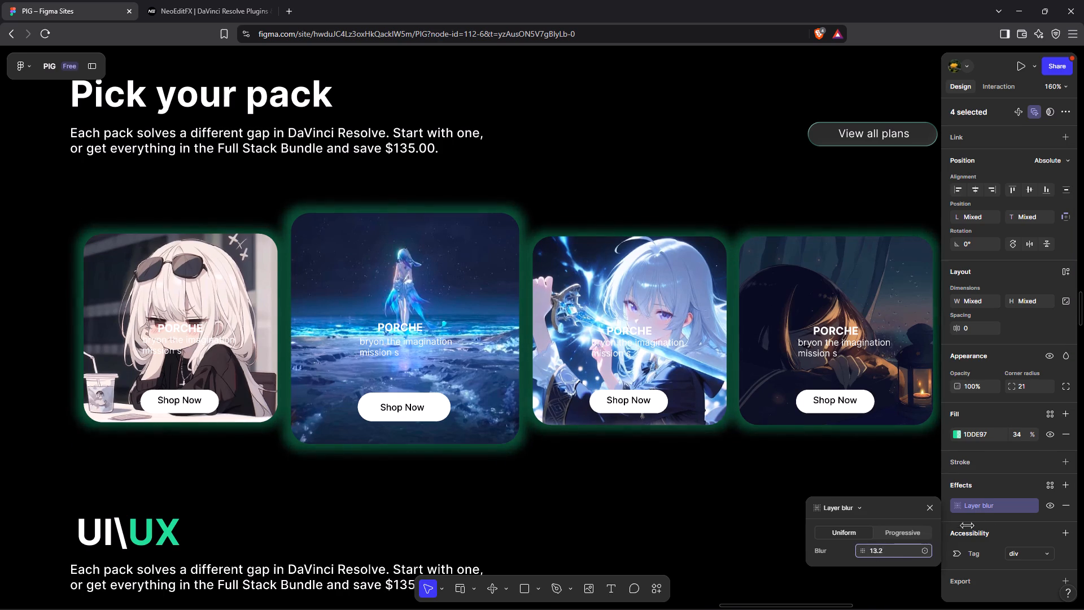
left_click_drag(650, 301, 780, 315)
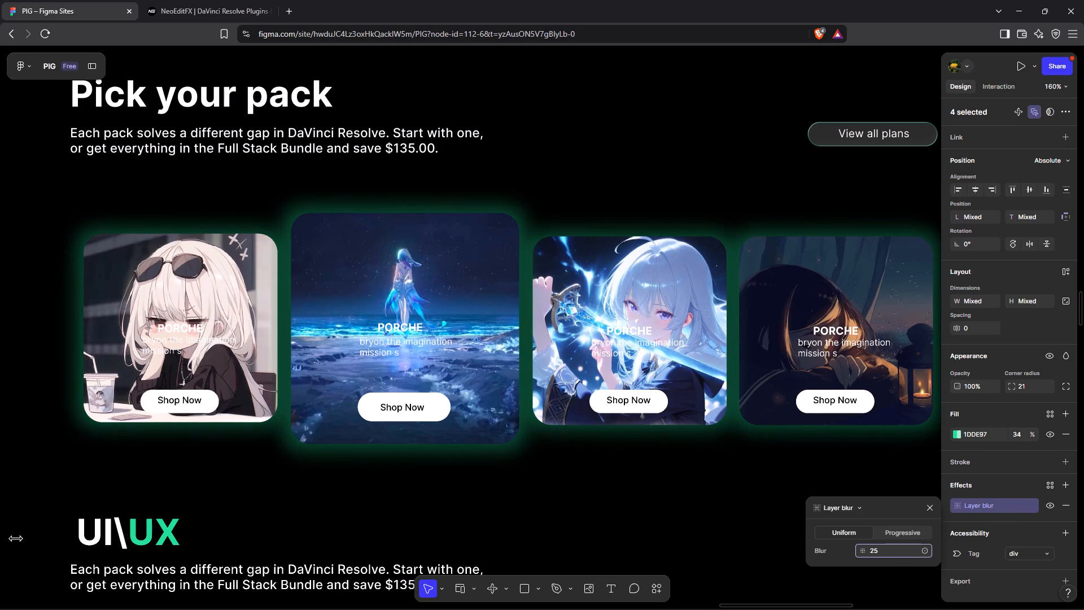
left_click_drag(780, 315, 663, 331)
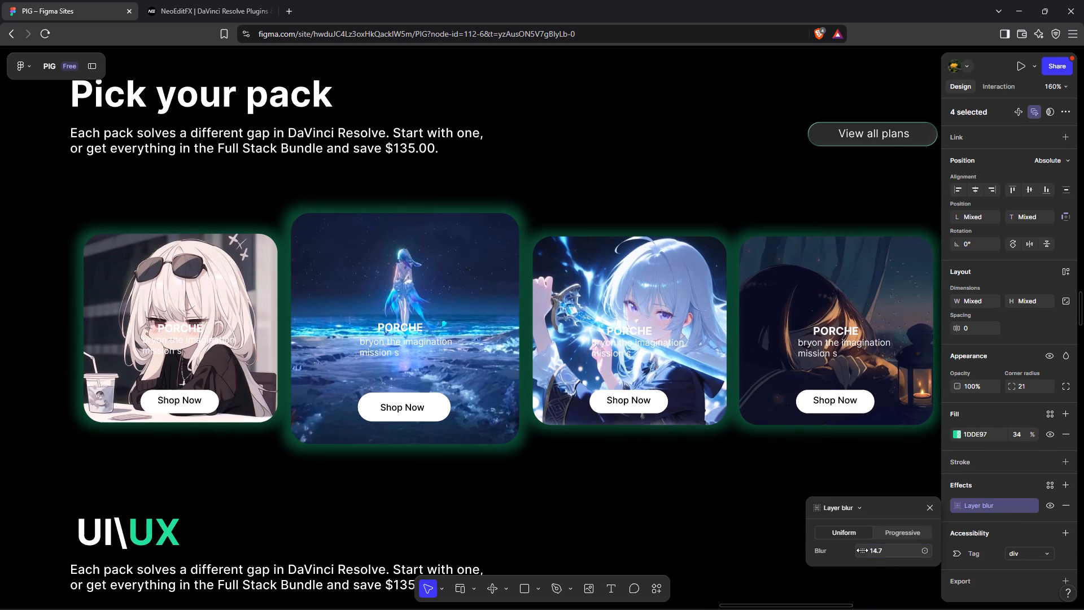
Lower the opacity of the green 1DDE97 fill on the four blurred backing rectangles for a fainter glow.
left_click_drag(1033, 432, 516, 327)
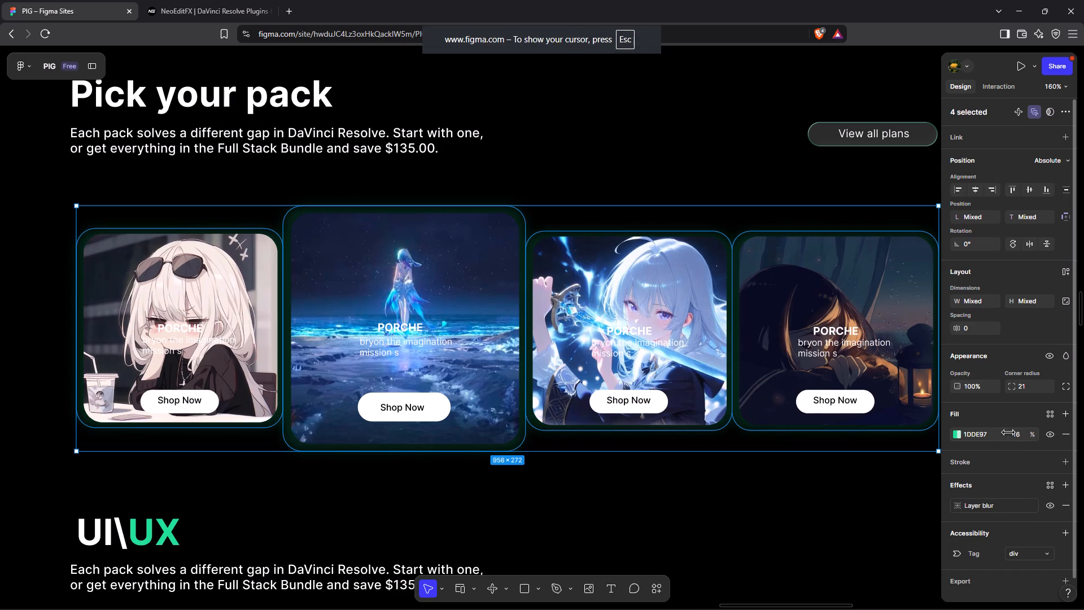
left_click_drag(516, 327, 511, 329)
left_click(817, 491)
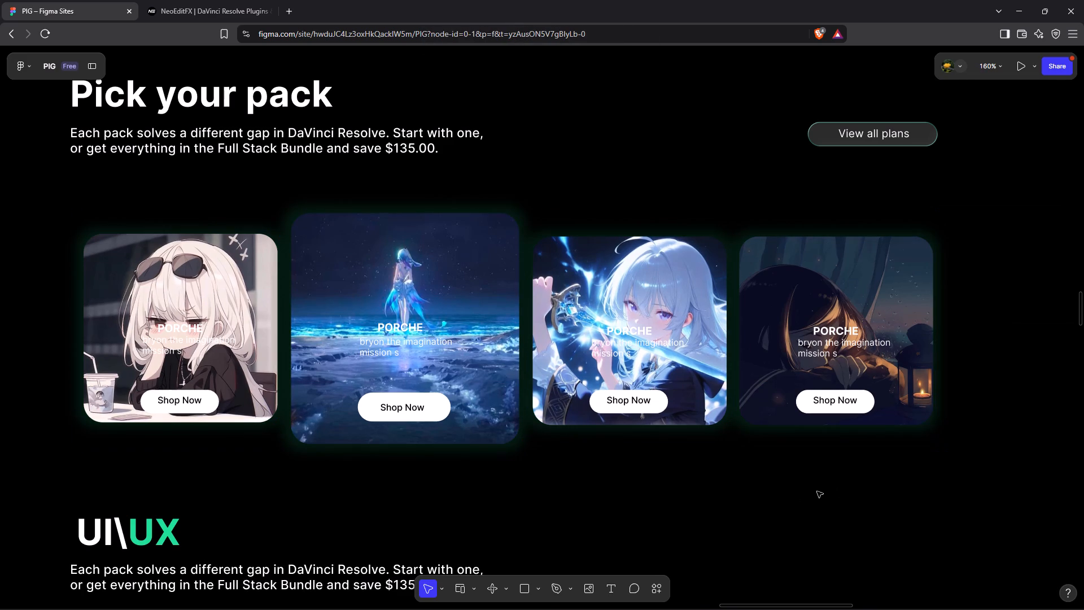
Add a green 1DDE97 inside stroke, weight 1 at 100% opacity, to all four Pick your pack card images.
left_click(905, 291)
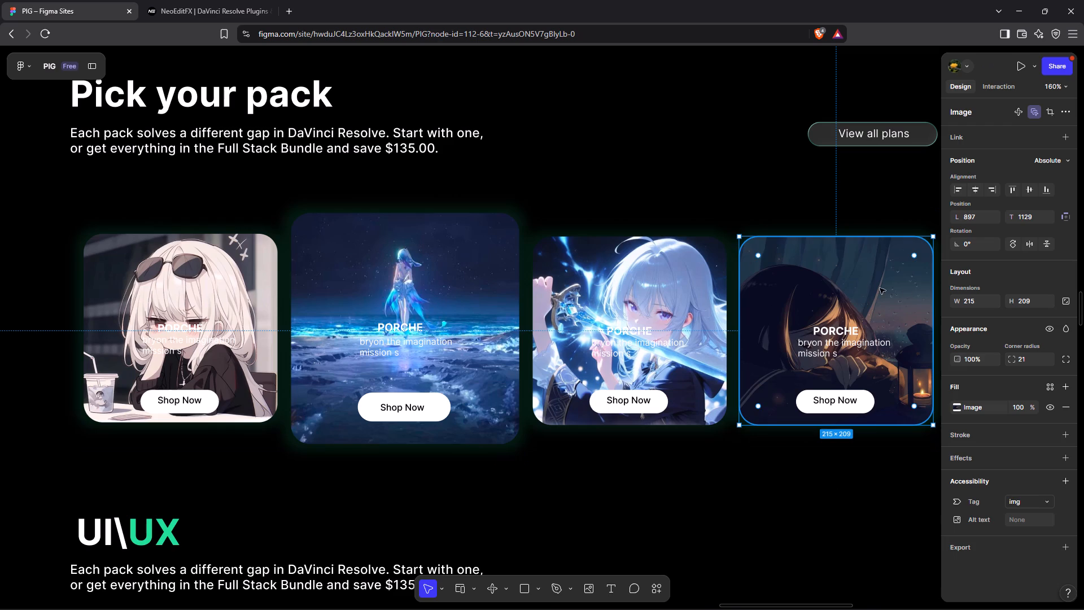
left_click(689, 274, "shift")
left_click(421, 254, "shift")
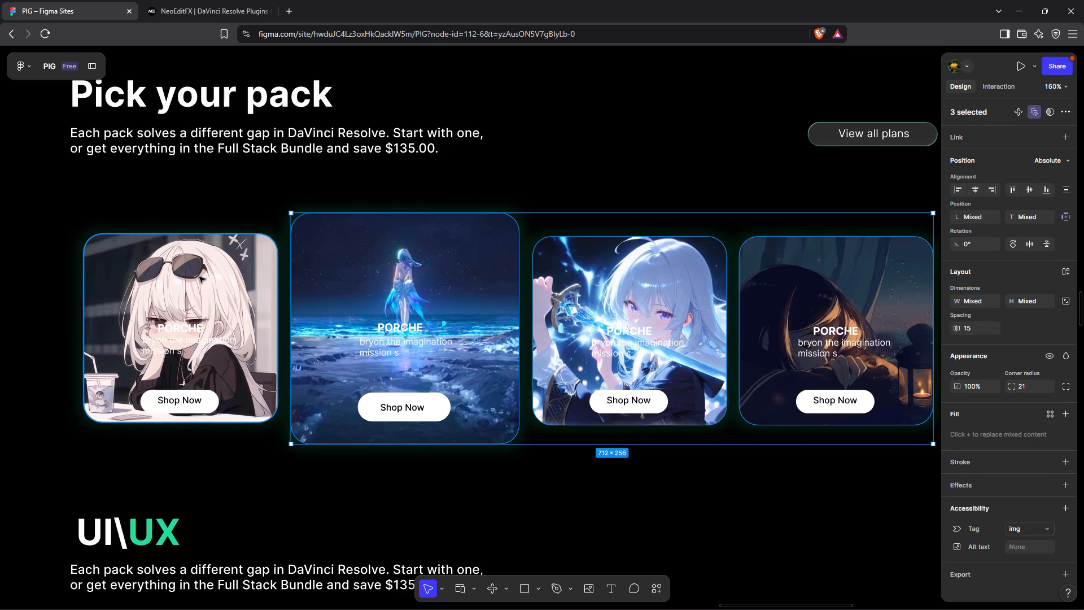
left_click(199, 277, "shift")
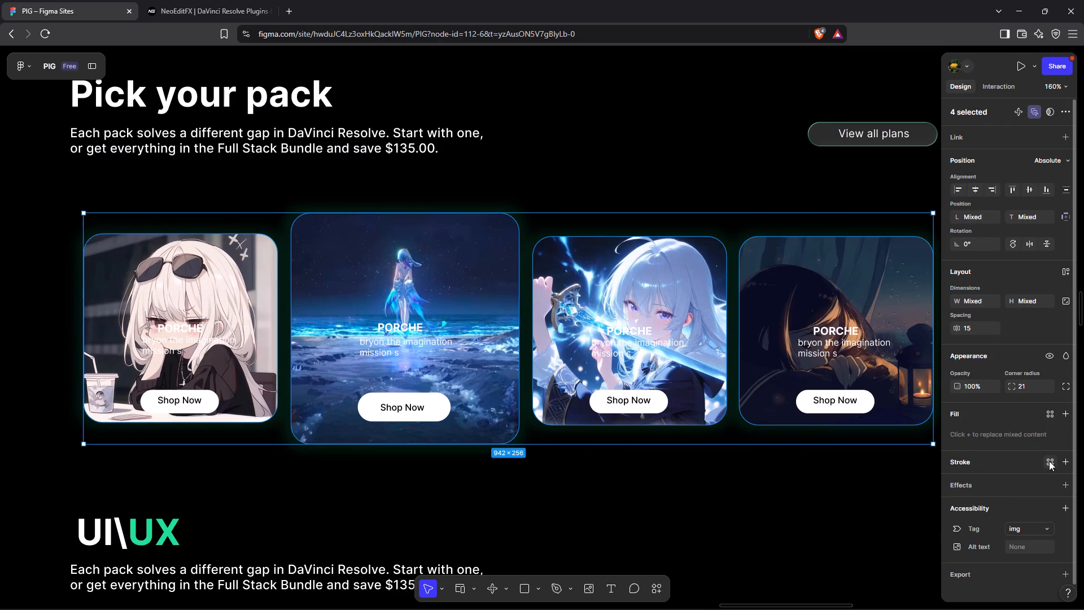
left_click(1063, 463)
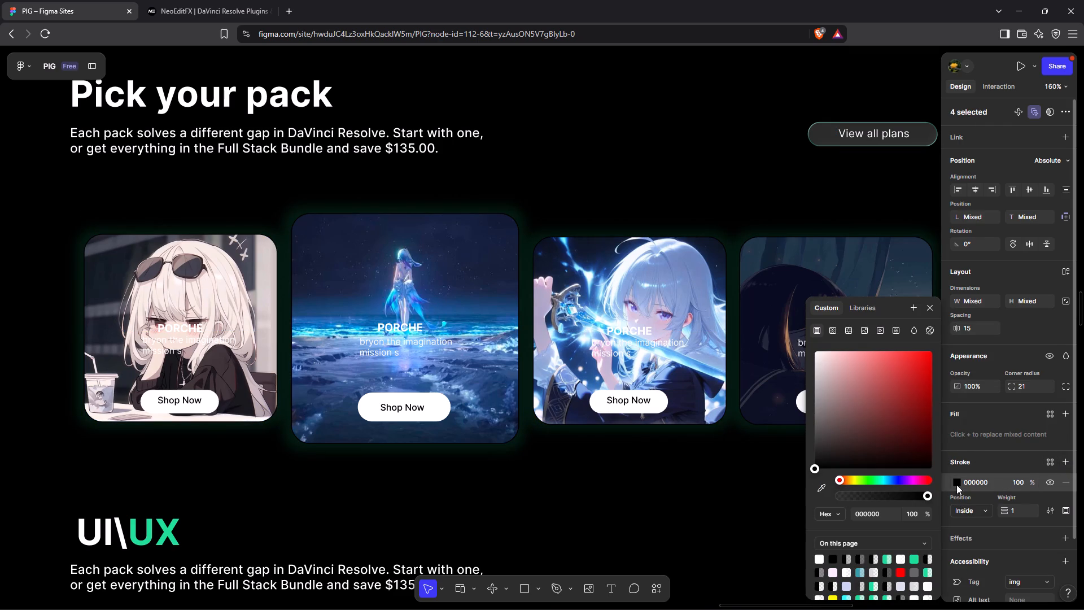
left_click(913, 563)
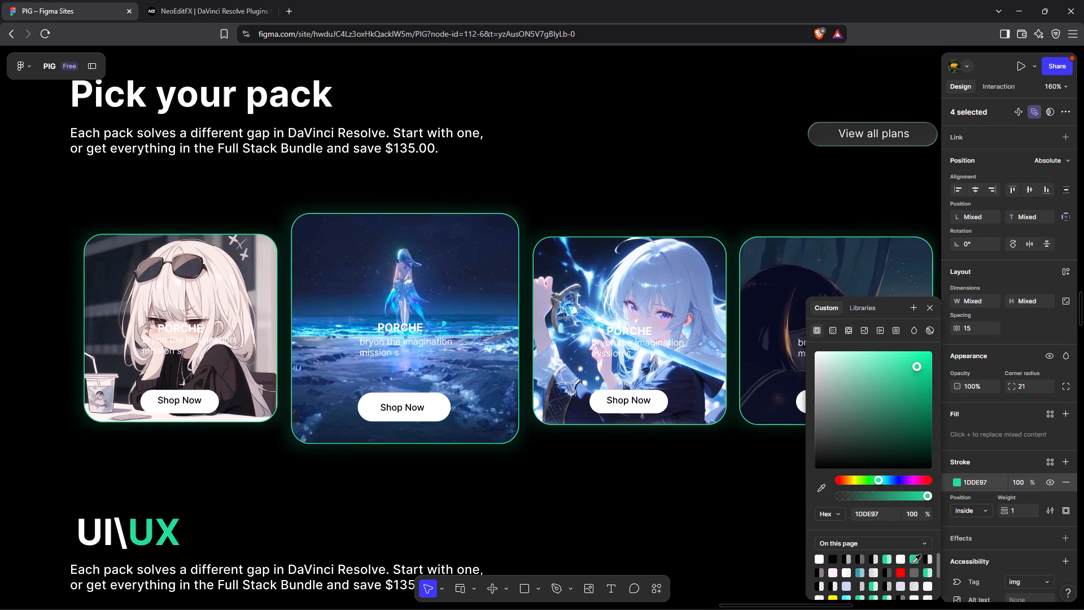
left_click(734, 500)
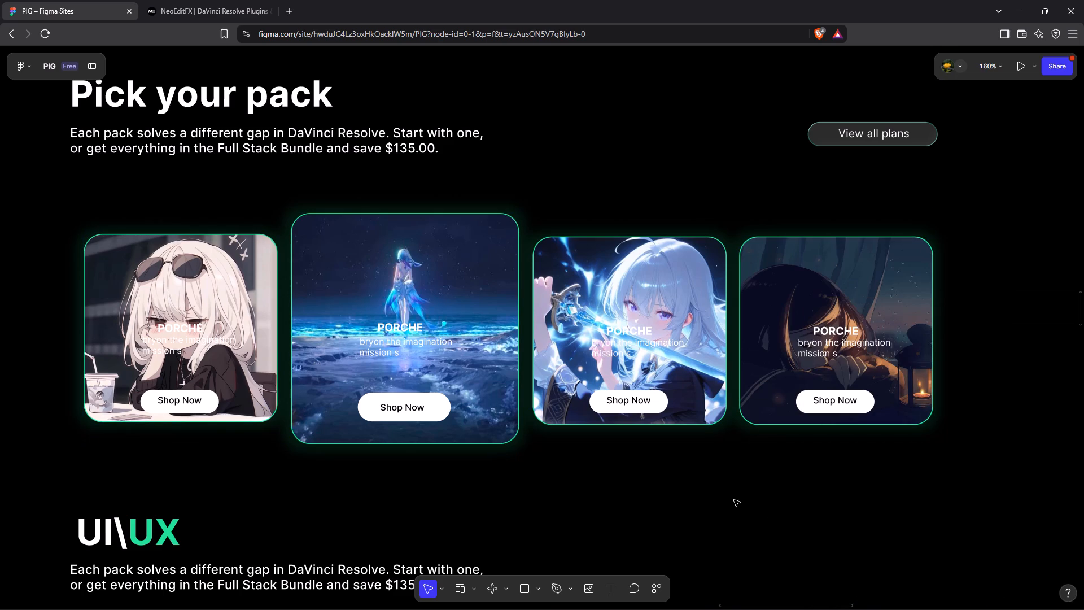
Lower the green 1DDE97 inside stroke on all four Pick your pack card images to 41% opacity.
scroll(734, 500, "down", 4)
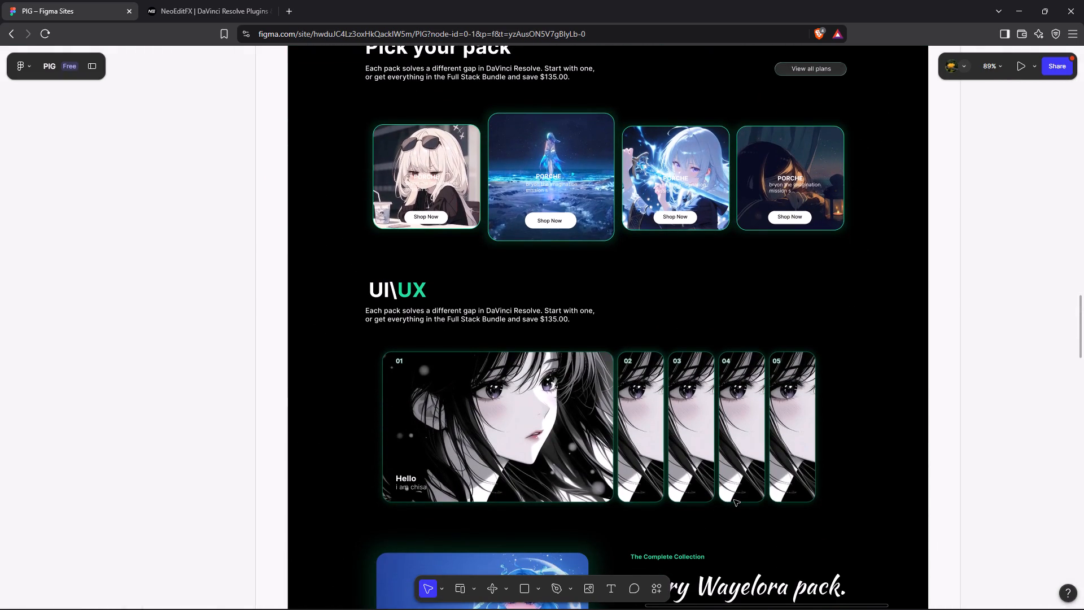
scroll(734, 500, "down", 2)
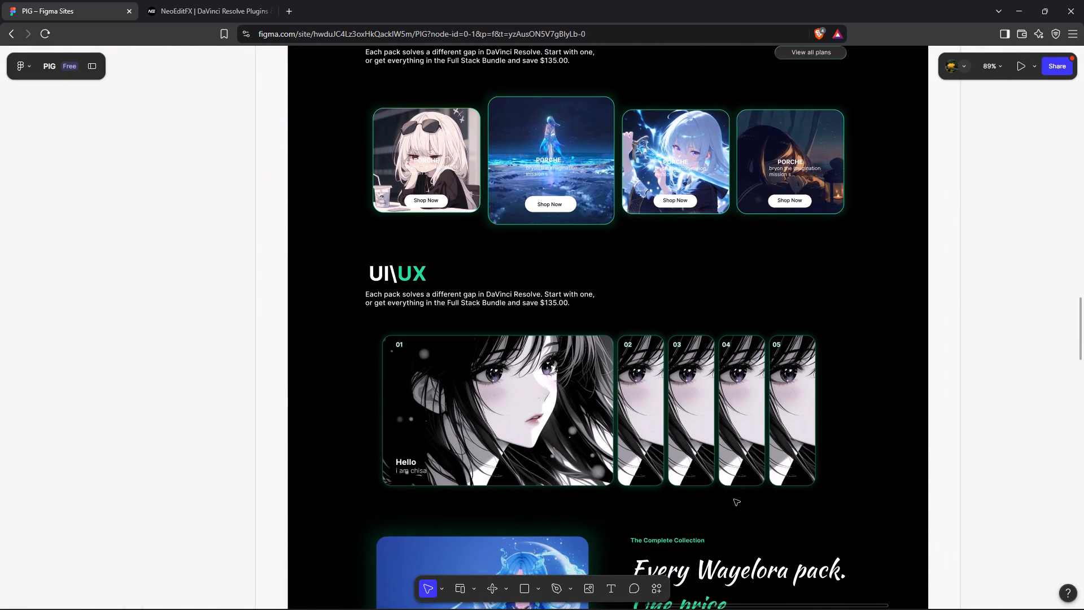
scroll(734, 499, "down", 1)
scroll(734, 499, "up", 1)
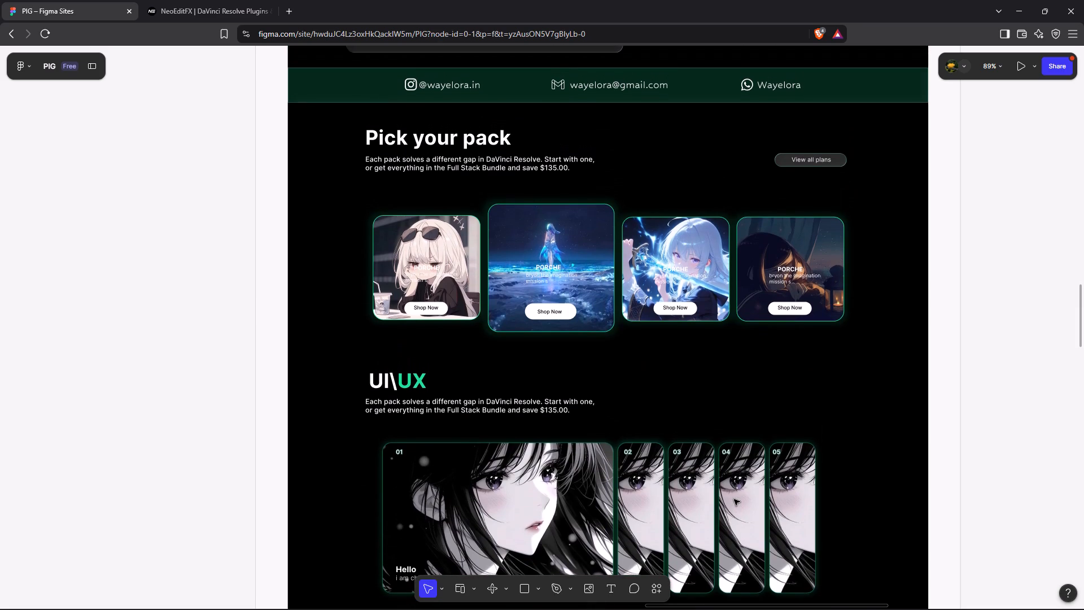
left_click(800, 467)
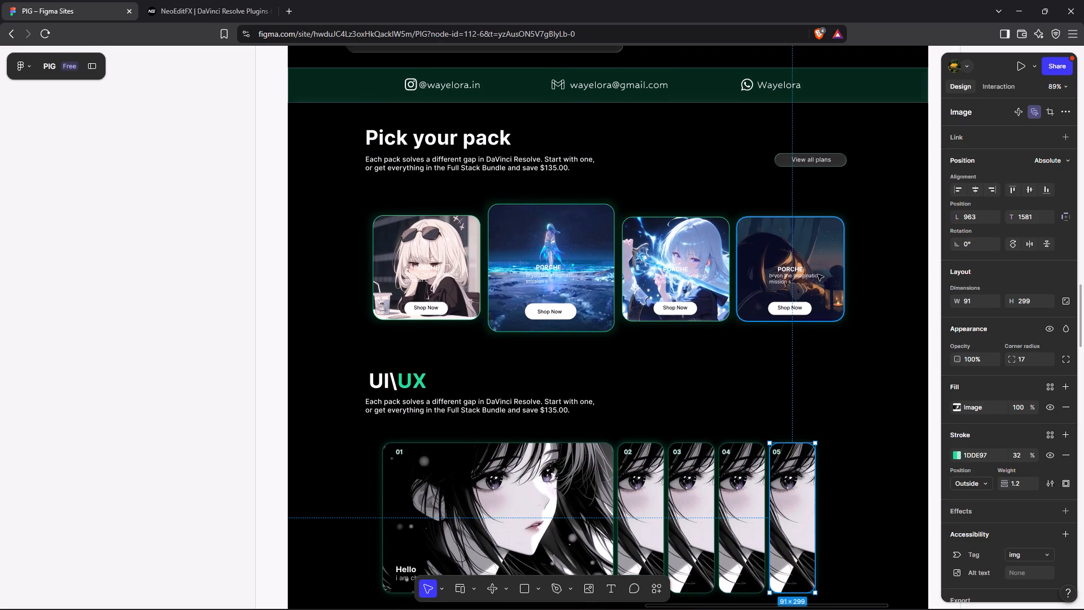
left_click(818, 264)
left_click(693, 231, "shift")
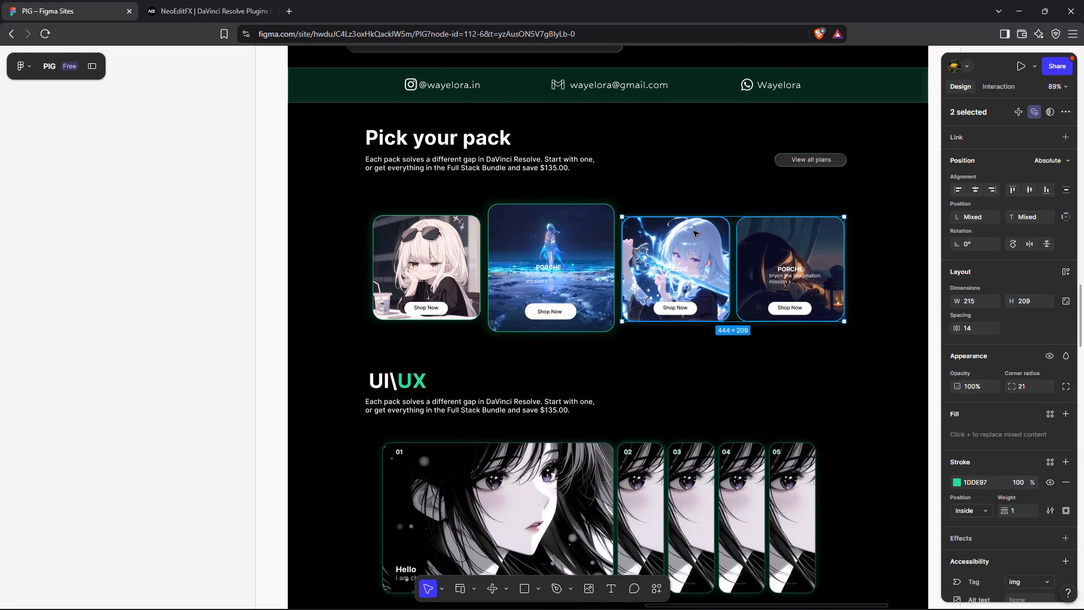
left_click(569, 238, "shift")
left_click(439, 248, "shift")
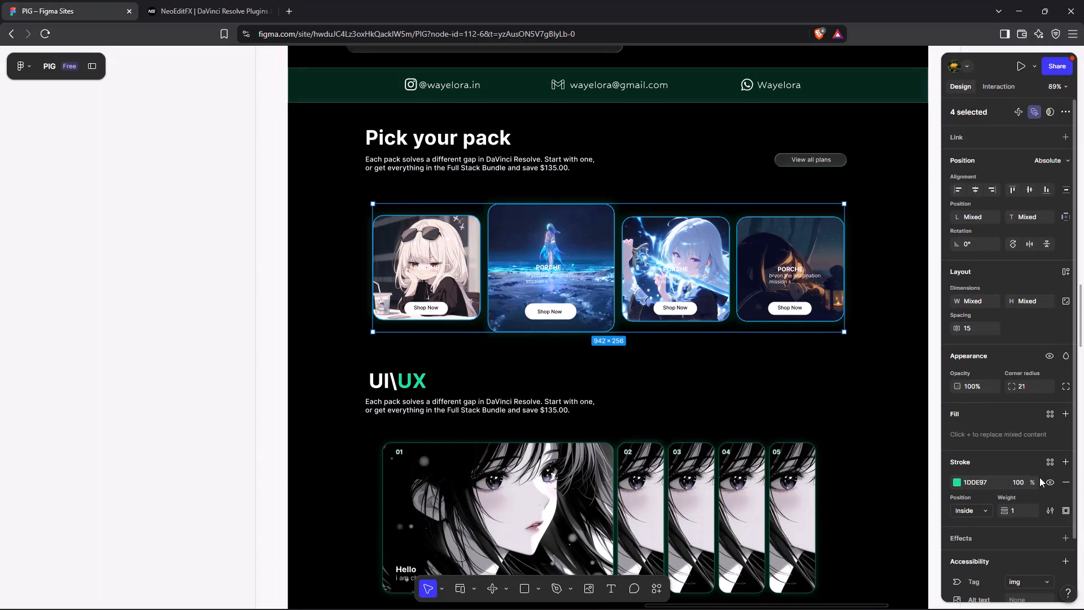
left_click_drag(1031, 482, 468, 334)
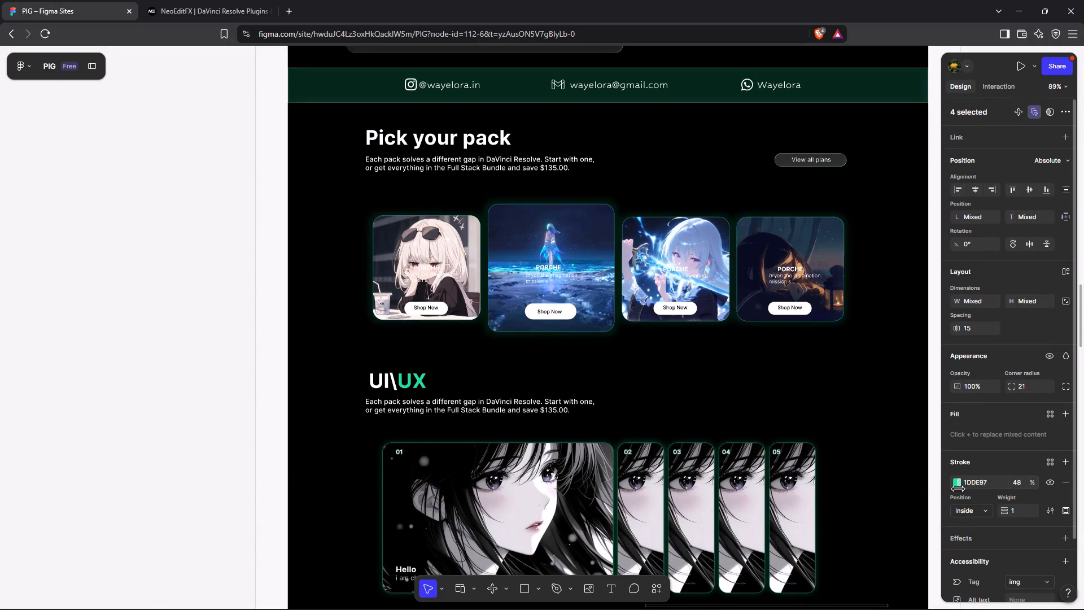
left_click_drag(468, 334, 456, 334)
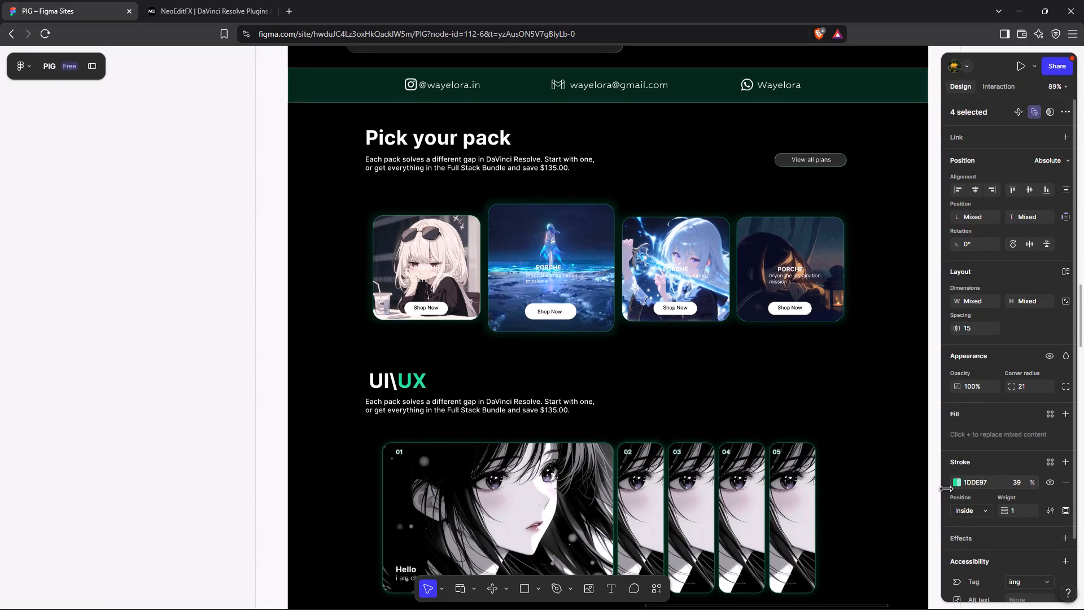
left_click_drag(456, 334, 458, 333)
left_click(965, 425)
left_click(897, 391)
Round the hero navigation bar's background rectangle by setting its corner radius to 54.
scroll(897, 391, "up", 3)
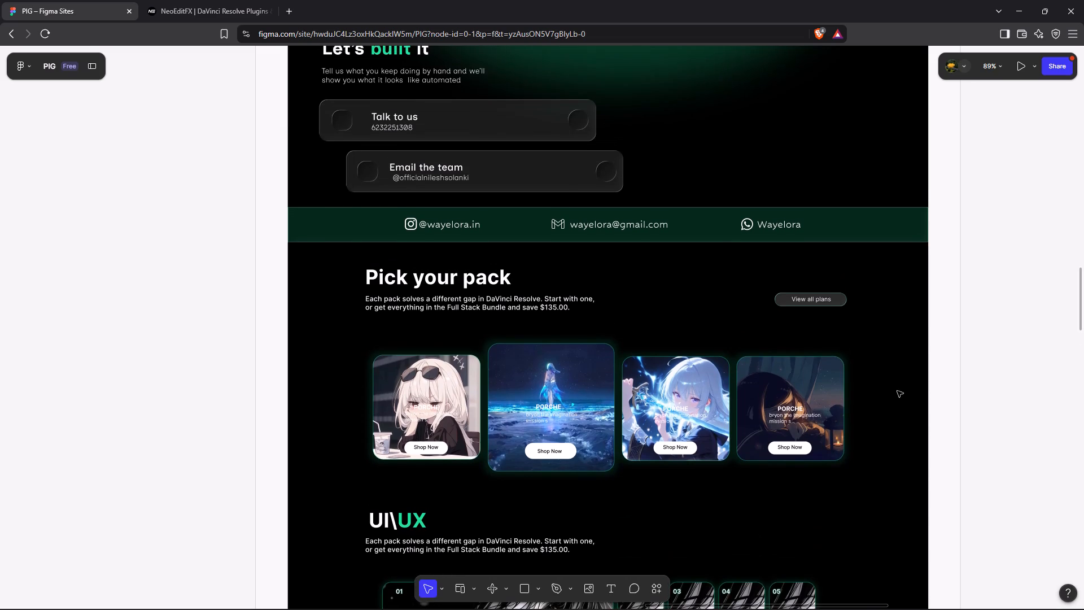
scroll(897, 391, "up", 5)
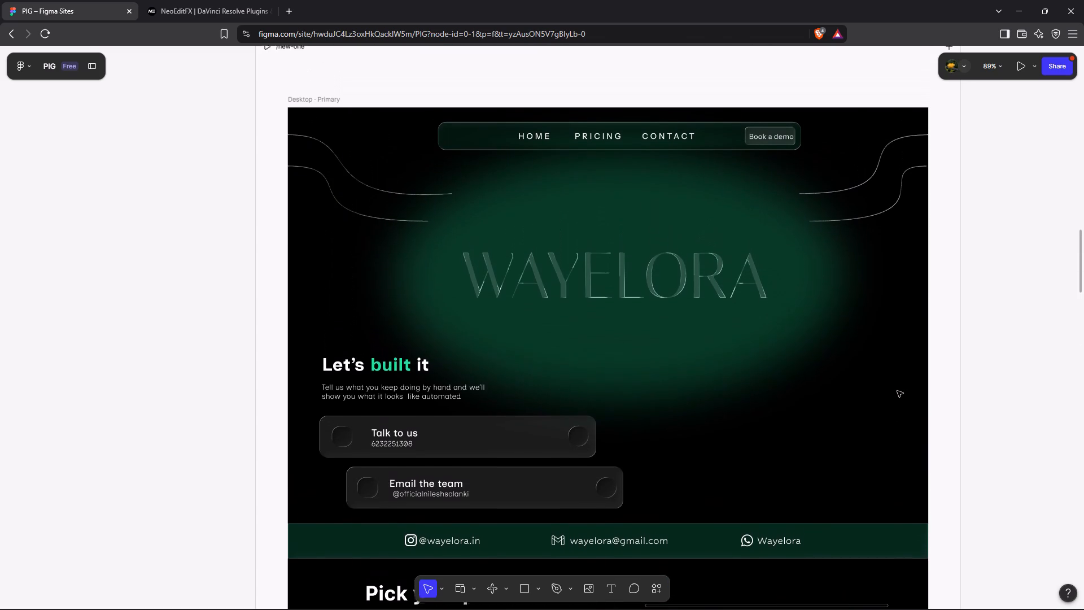
scroll(897, 391, "up", 1)
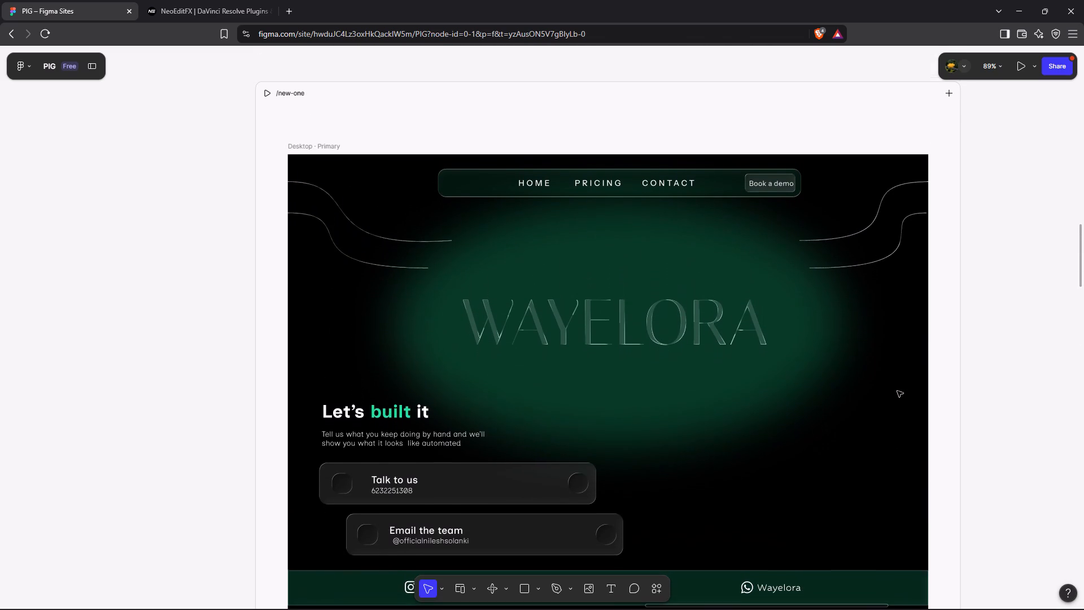
scroll(897, 391, "up", 2)
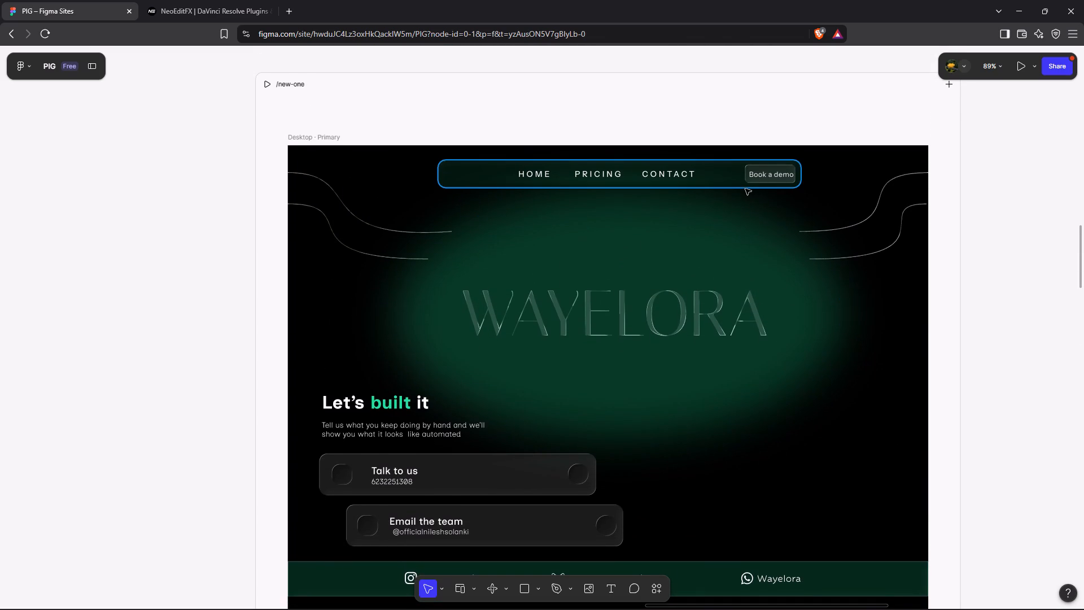
left_click(745, 189)
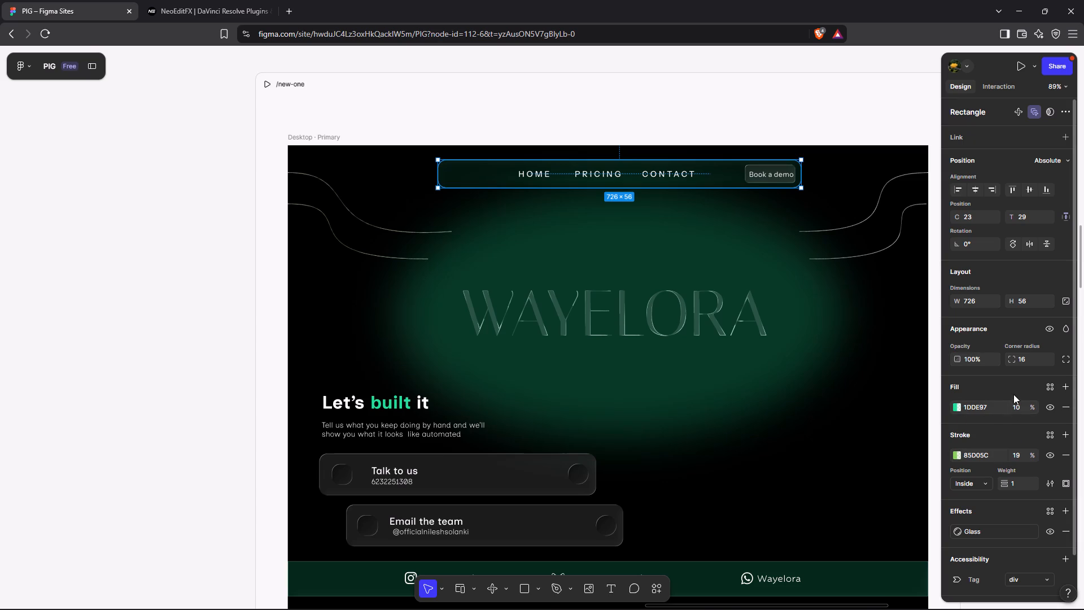
left_click_drag(1009, 360, 629, 331)
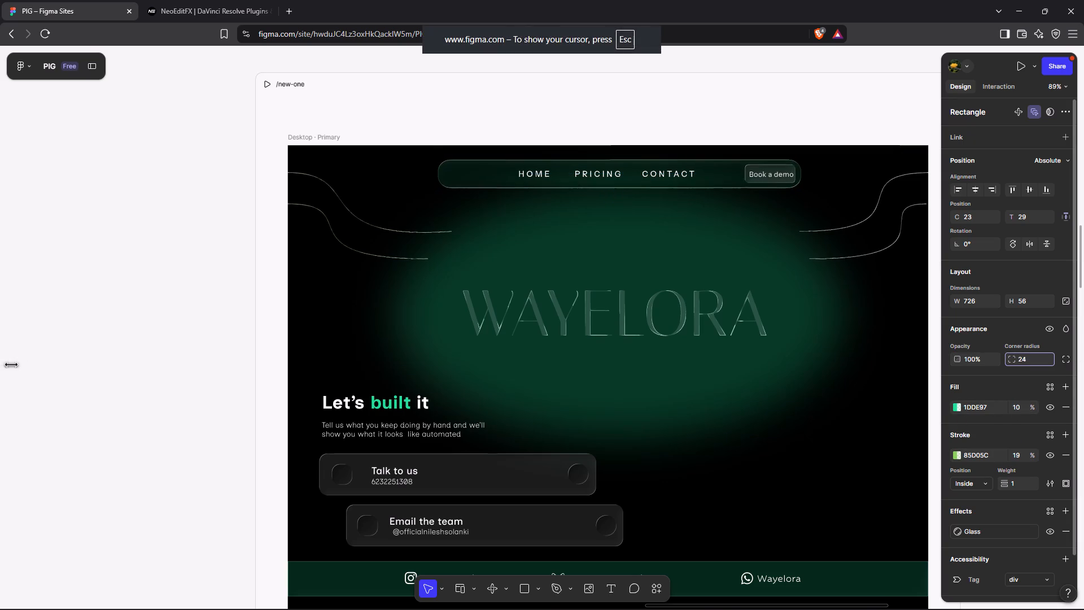
left_click_drag(629, 331, 587, 352)
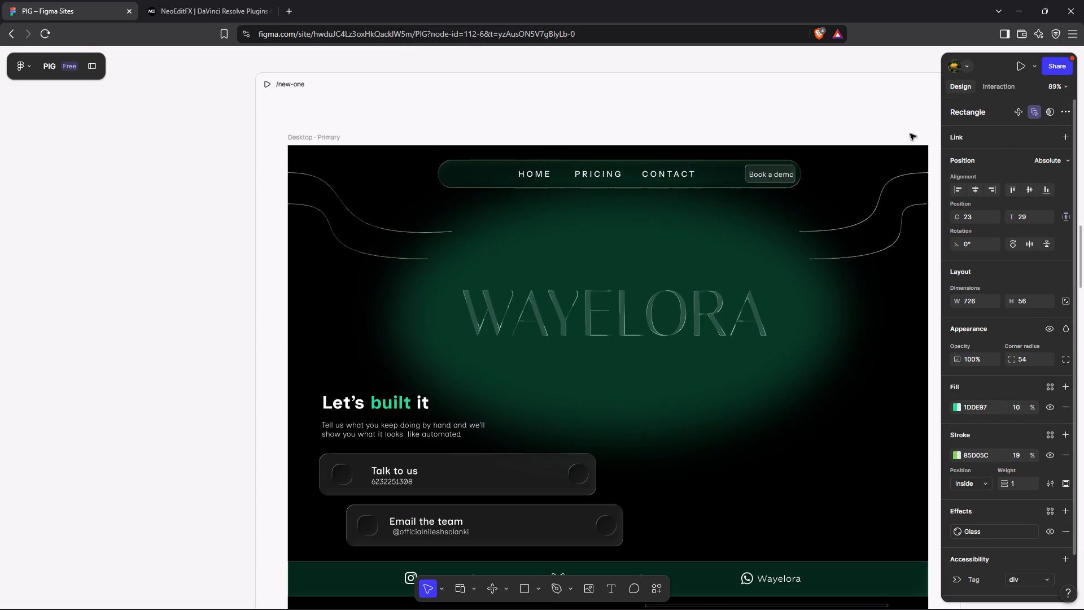
Shift the Book a demo button background and its label together toward CONTACT, placing the background at about L 883 in the navigation bar.
left_click(770, 179)
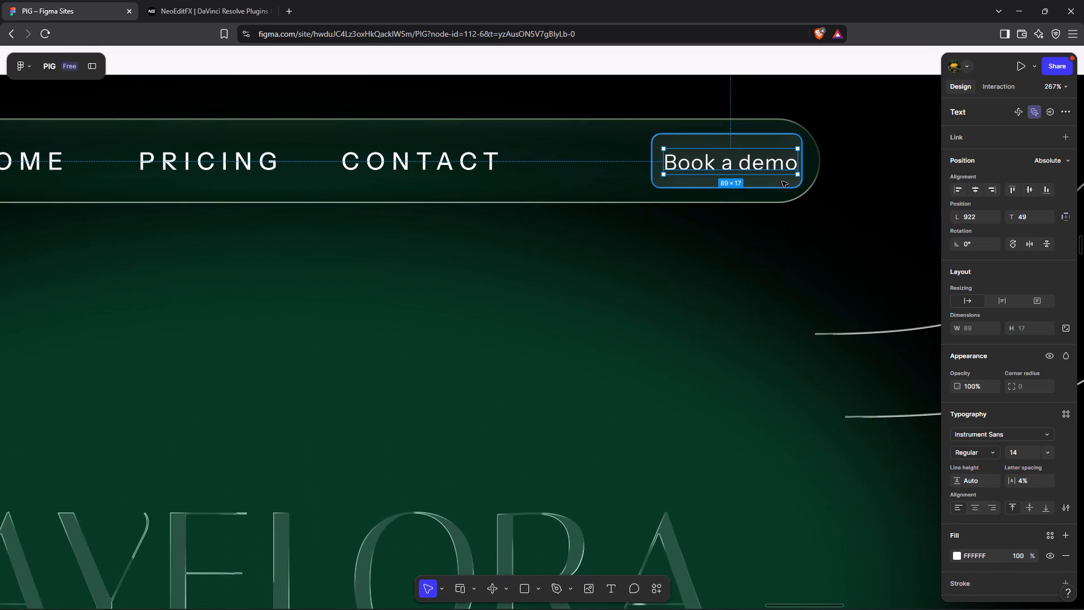
left_click(780, 181, "shift")
left_click_drag(739, 160, 692, 161)
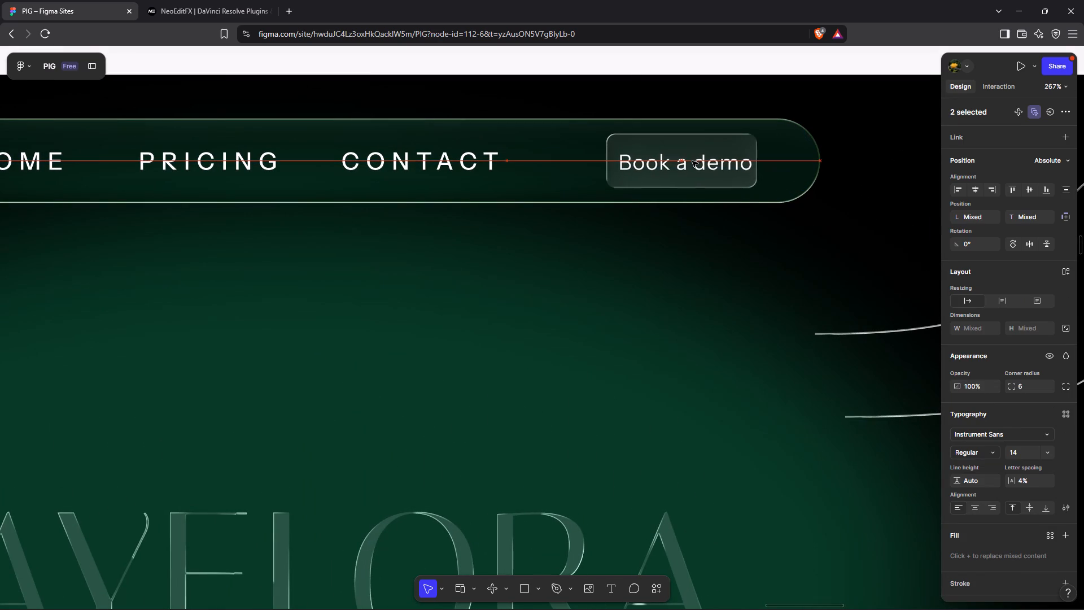
left_click_drag(692, 161, 692, 160)
left_click(653, 292)
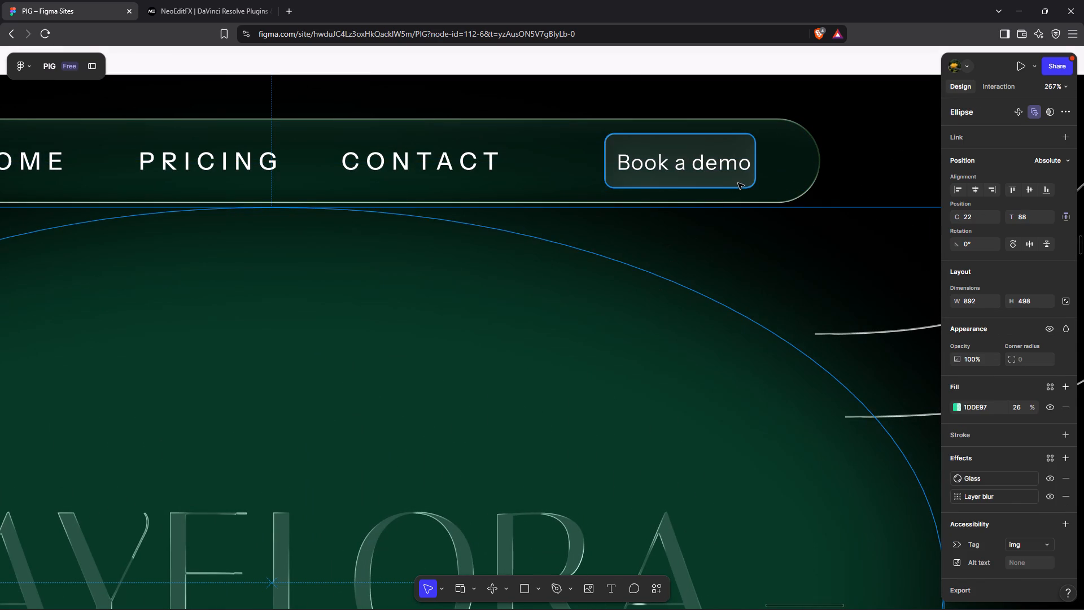
Round the Book a demo button background into a pill shape with a corner radius of about 22.
left_click(738, 183)
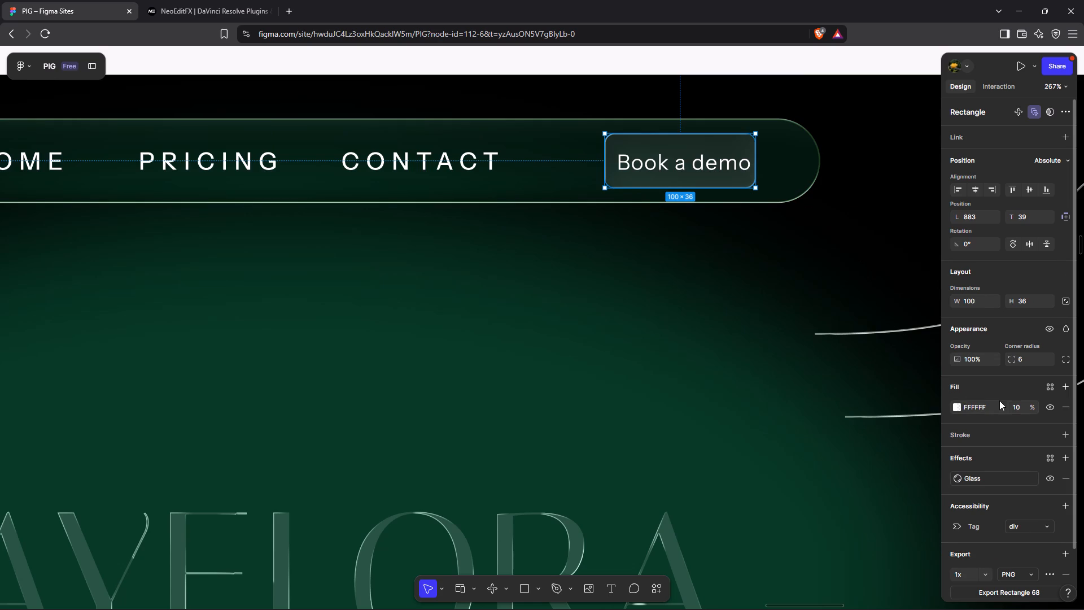
left_click_drag(1006, 360, 727, 313)
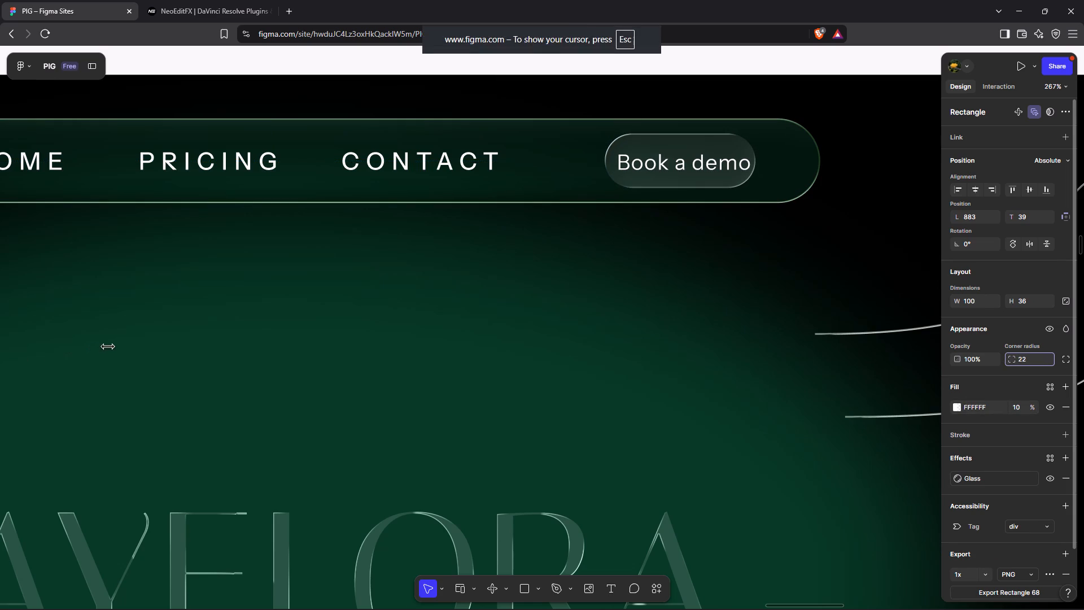
left_click_drag(727, 313, 735, 312)
left_click(712, 332)
left_click(798, 244)
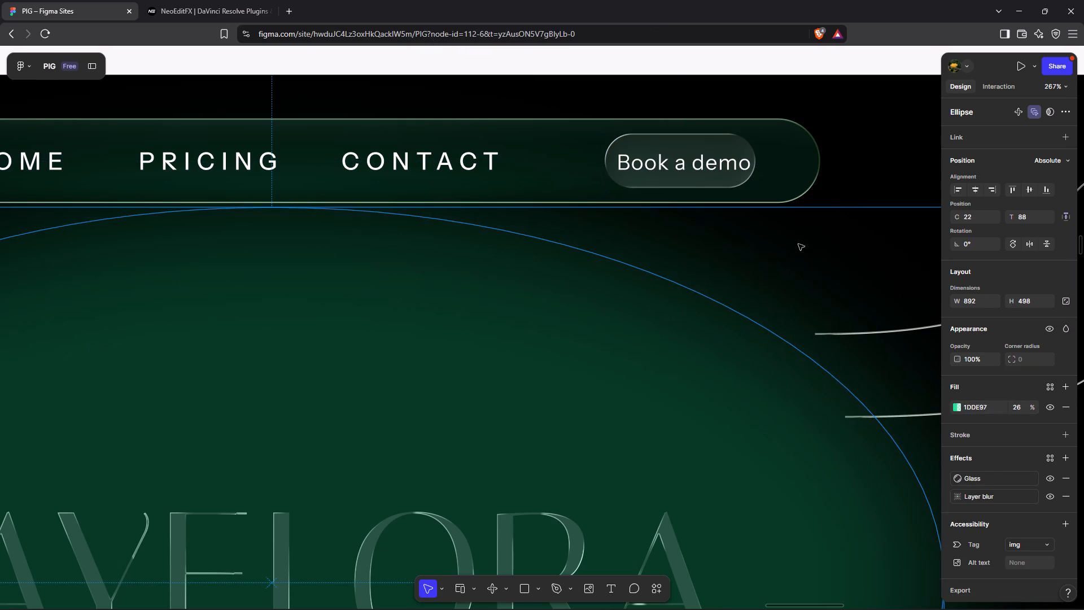
Review the page down to the empty area above the footer and check the NeoEditFX site's sections from the free Starter Pack onward.
scroll(798, 244, "down", 3)
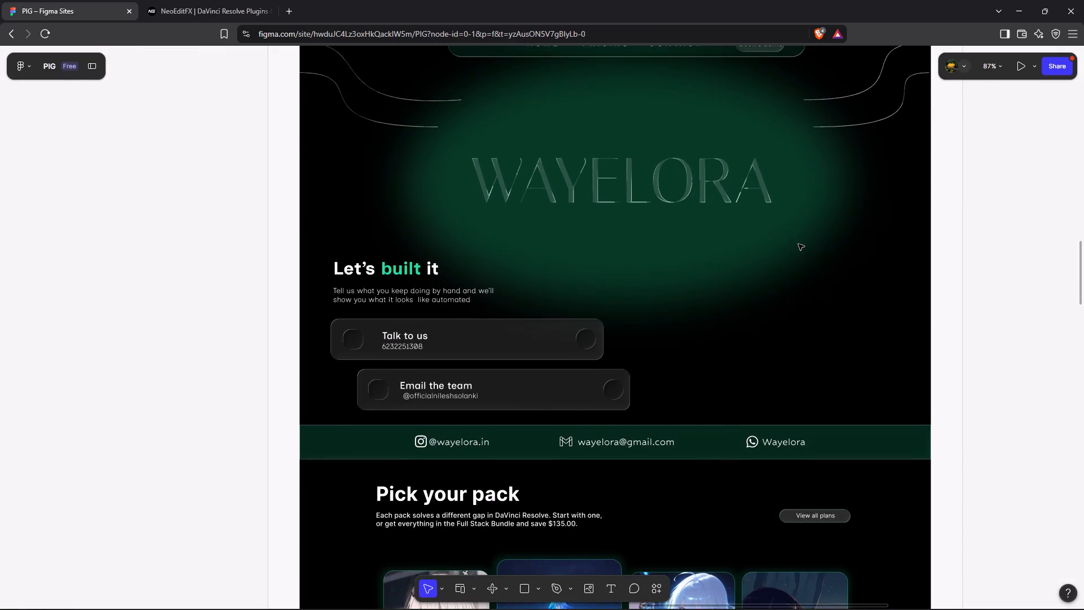
scroll(798, 244, "down", 10)
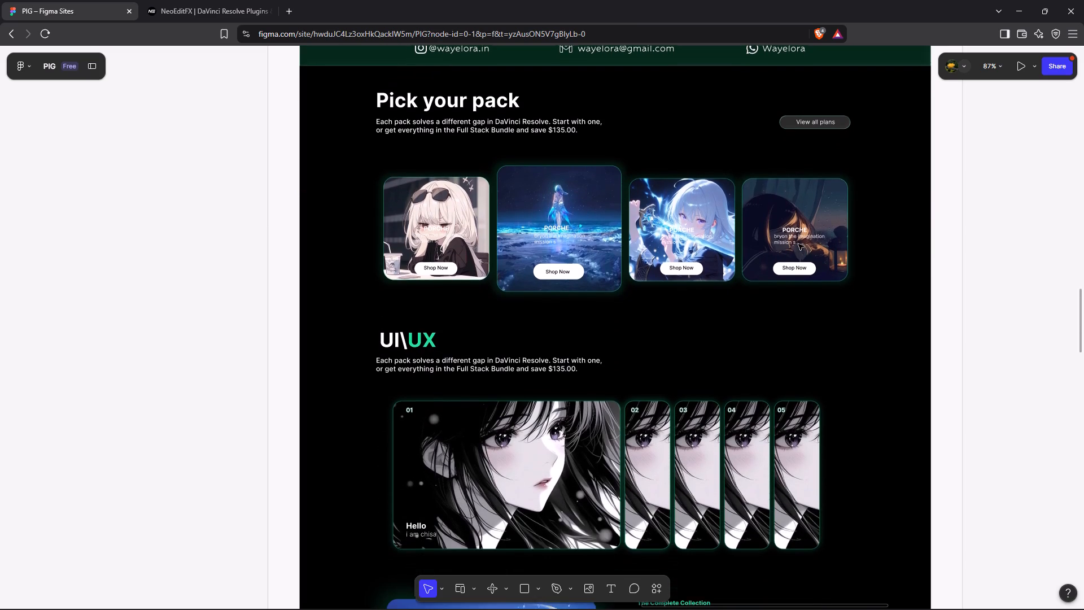
scroll(798, 244, "down", 9)
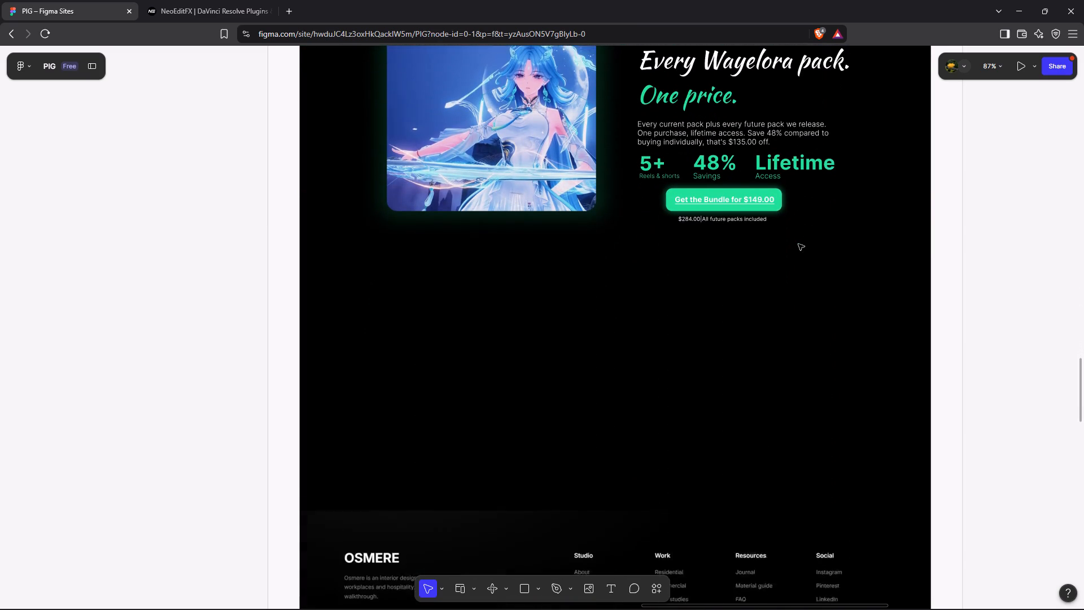
scroll(798, 244, "down", 1)
left_click(206, 0)
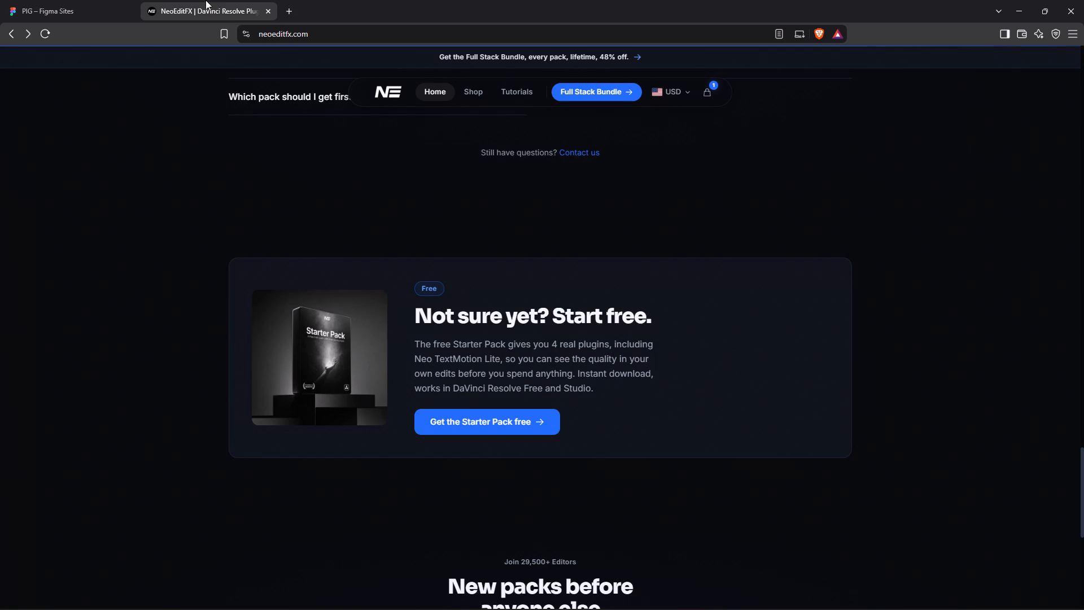
scroll(288, 291, "down", 1)
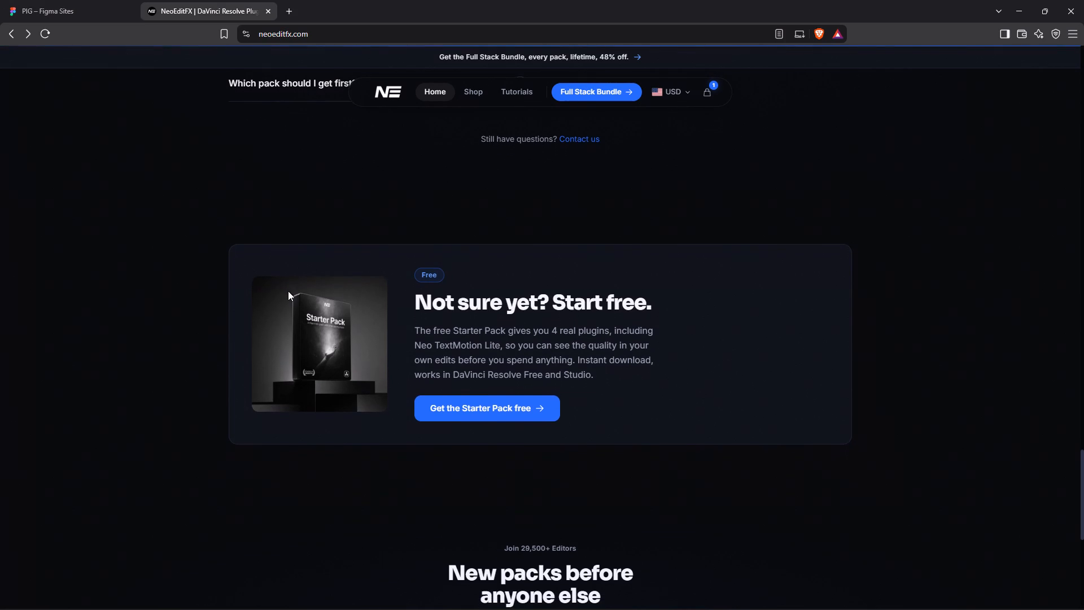
scroll(288, 291, "down", 1)
left_click(67, 0)
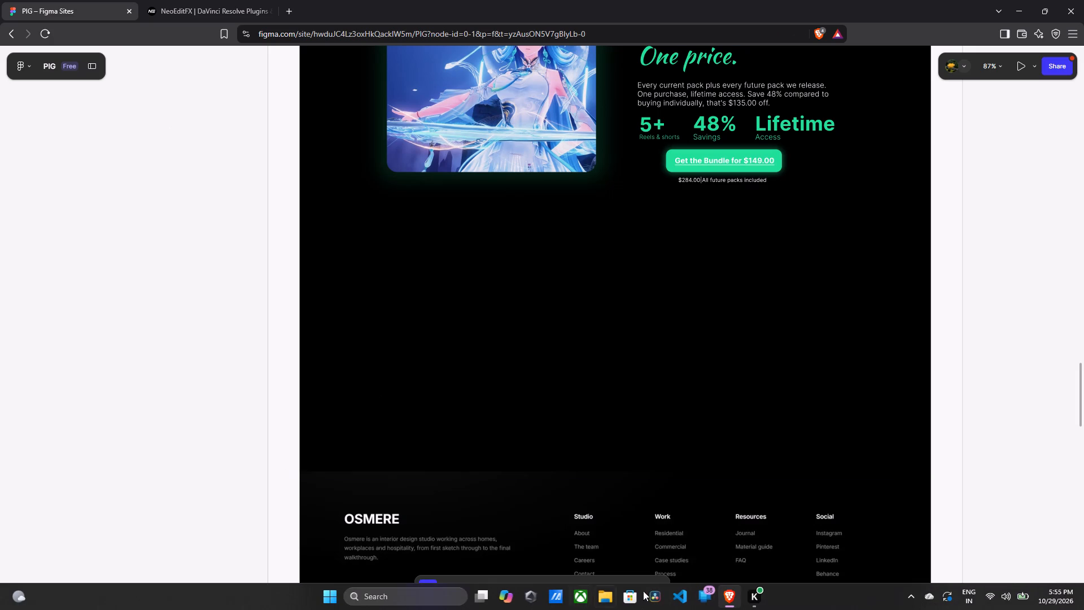